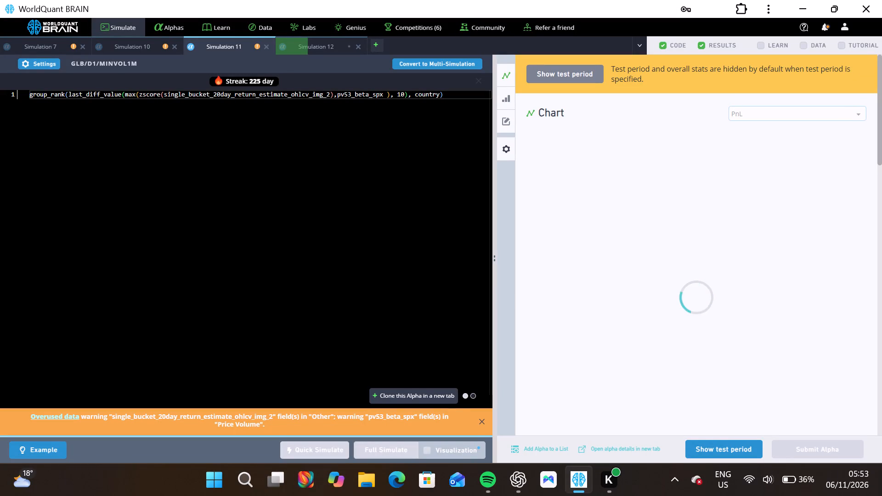
# Reveal the test period for Simulation 11 and switch the IS Summary to the IS period.
pyautogui.scroll(-9, 720, 285)
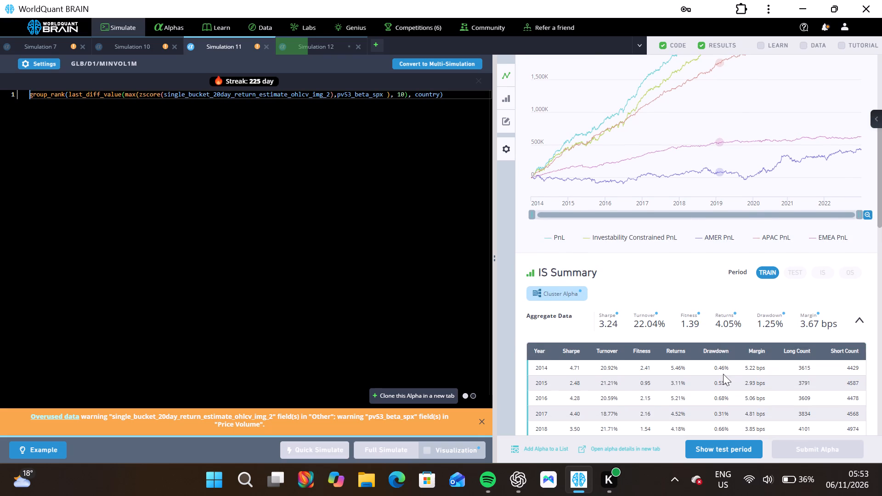
pyautogui.click(718, 450)
pyautogui.click(821, 272)
# Run the Prod Correlation check for the Simulation 11 alpha.
pyautogui.scroll(-9, 763, 320)
pyautogui.scroll(-15, 763, 320)
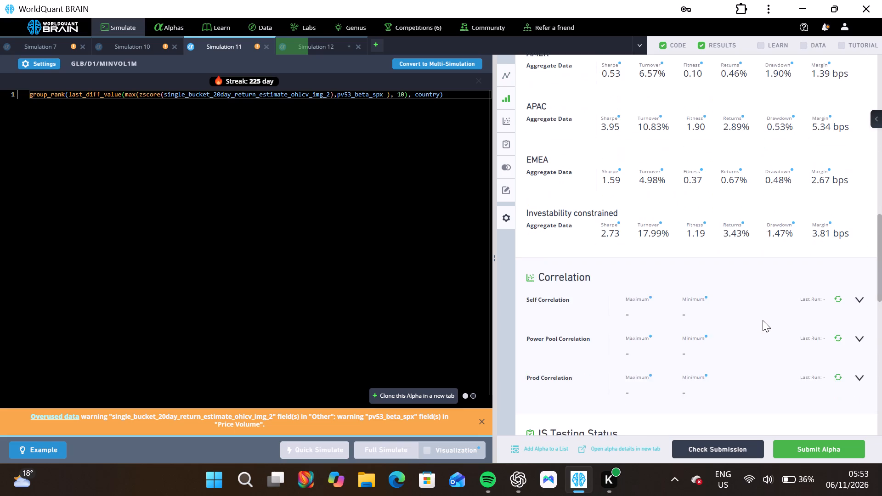
pyautogui.scroll(-2, 763, 320)
pyautogui.click(838, 272)
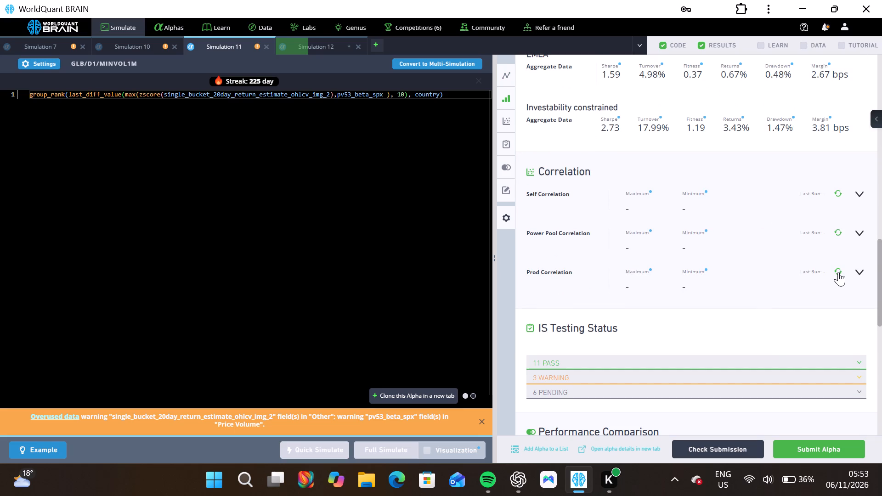
# Expand the warnings under IS Testing Status to review them.
pyautogui.doubleClick(759, 378)
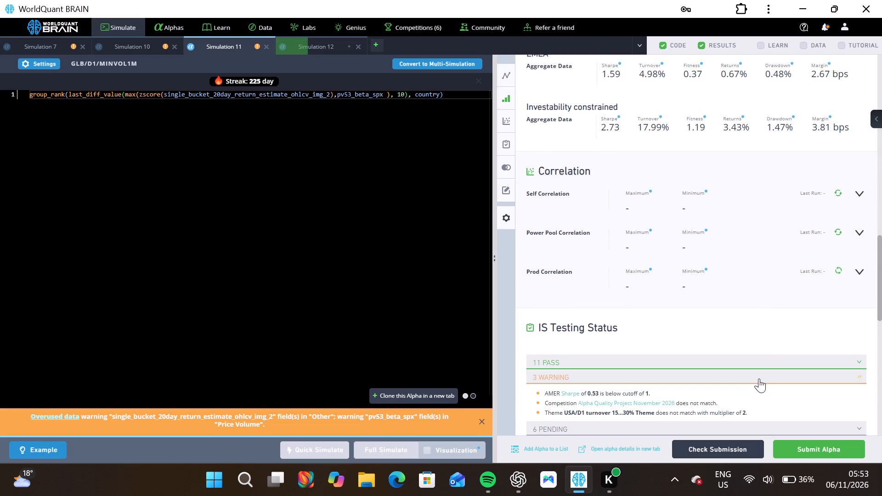
pyautogui.click(759, 378)
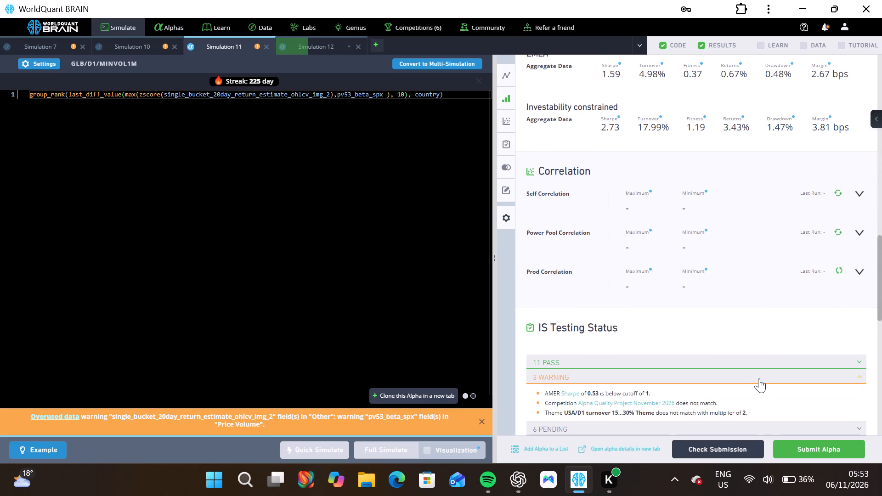
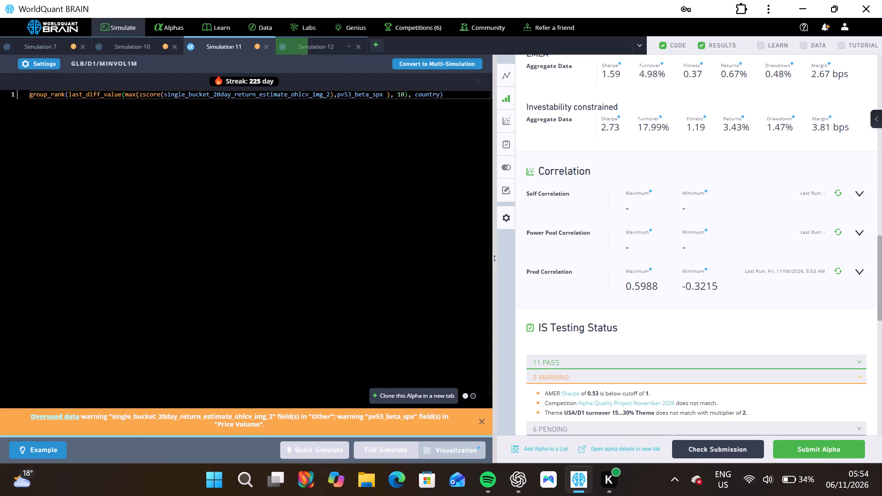
# Replace the max operator with min in the Simulation 11 alpha expression and run a full simulation of it.
pyautogui.doubleClick(131, 95)
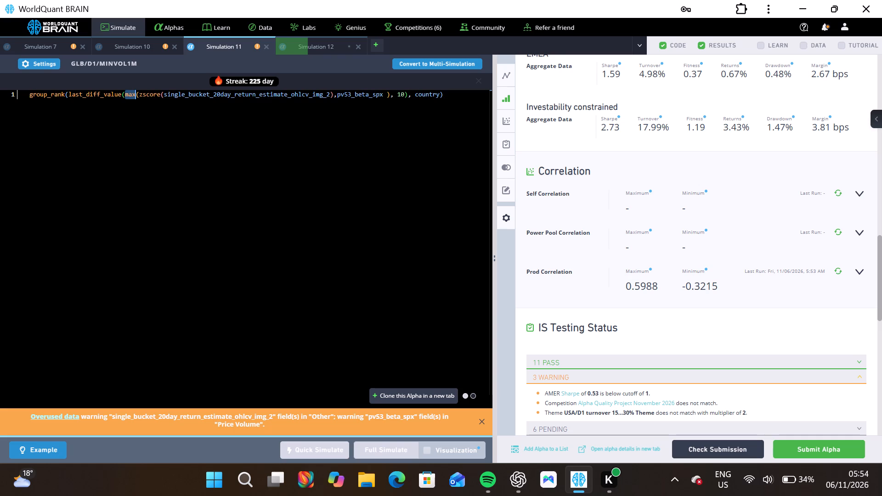
pyautogui.write('min')
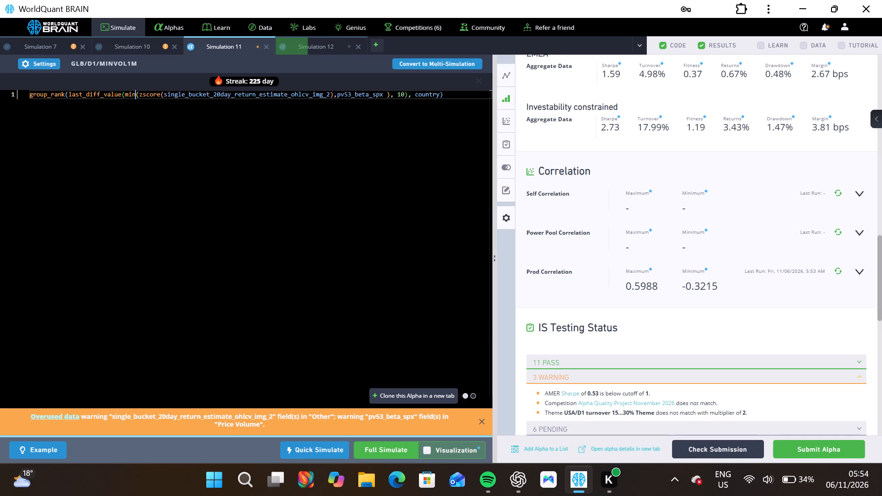
pyautogui.click(380, 447)
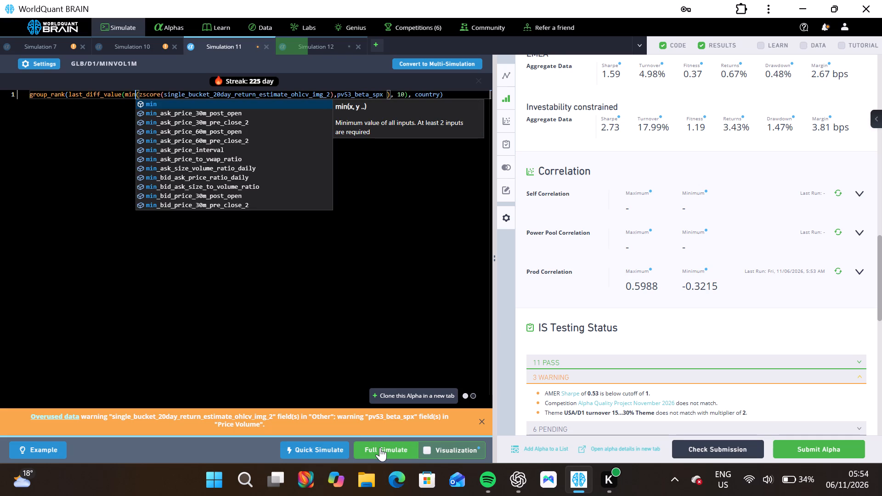
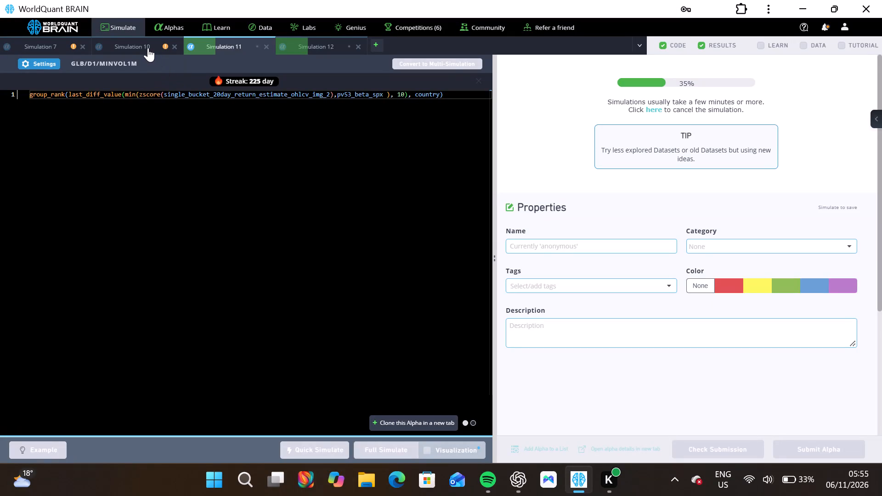
# Reveal the test period results of the Simulation 10 alpha and review its PnL chart, yearly summary and regional performance figures.
pyautogui.click(148, 48)
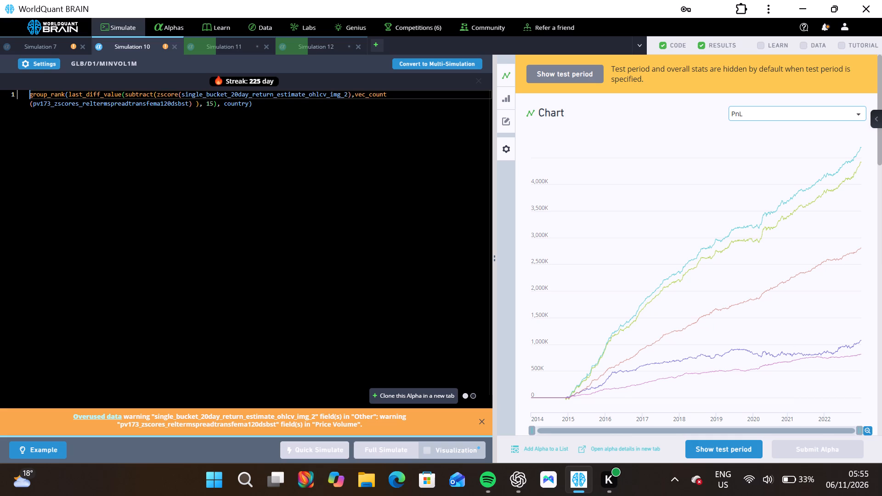
pyautogui.click(706, 449)
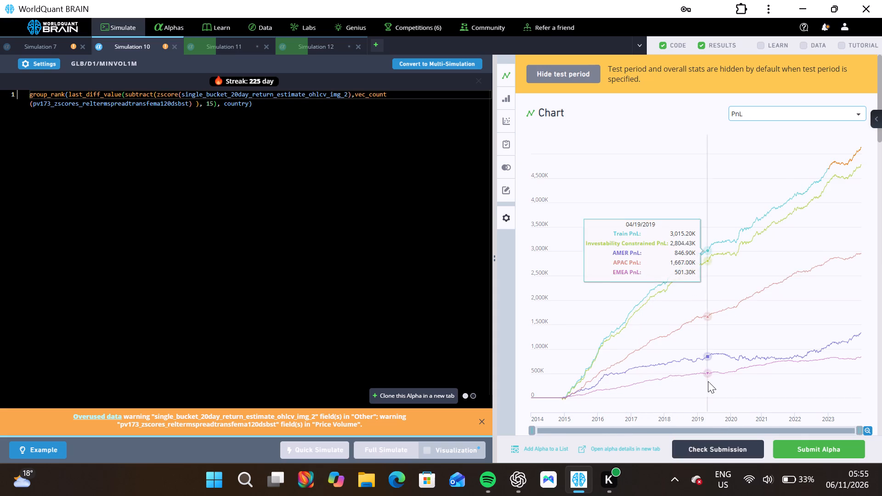
pyautogui.scroll(-7, 708, 381)
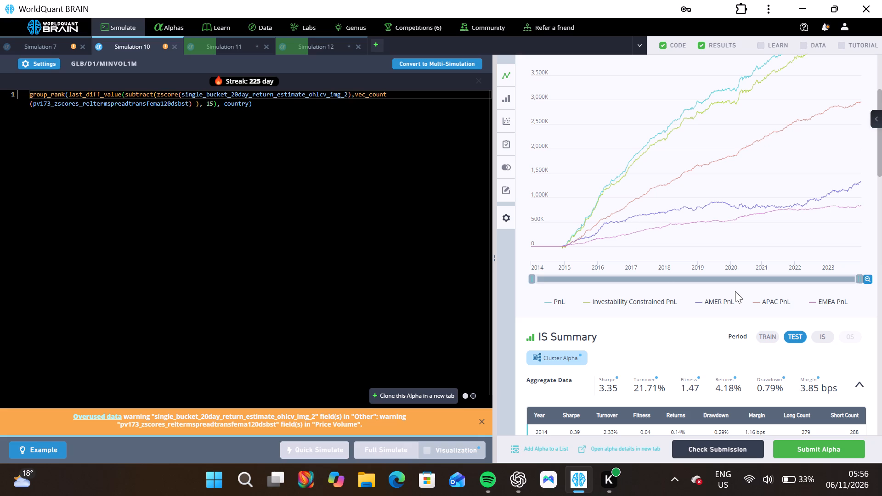
pyautogui.scroll(-20, 798, 357)
pyautogui.scroll(-3, 798, 357)
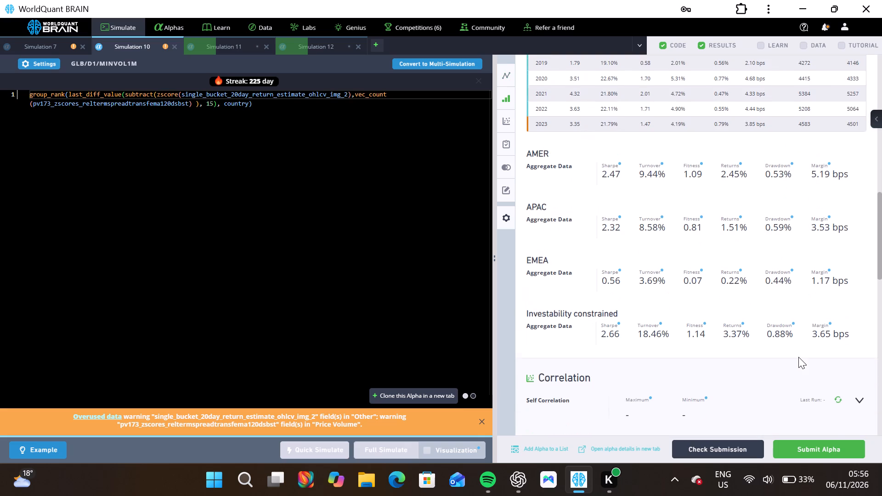
pyautogui.scroll(-4, 798, 357)
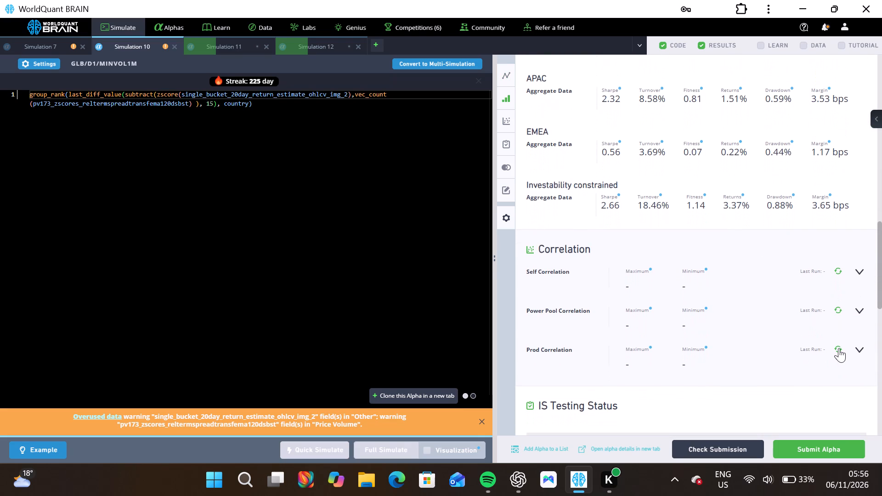
# Run the production correlation check for the Simulation 10 alpha and expand its IS testing warnings.
pyautogui.click(839, 348)
pyautogui.scroll(-7, 815, 363)
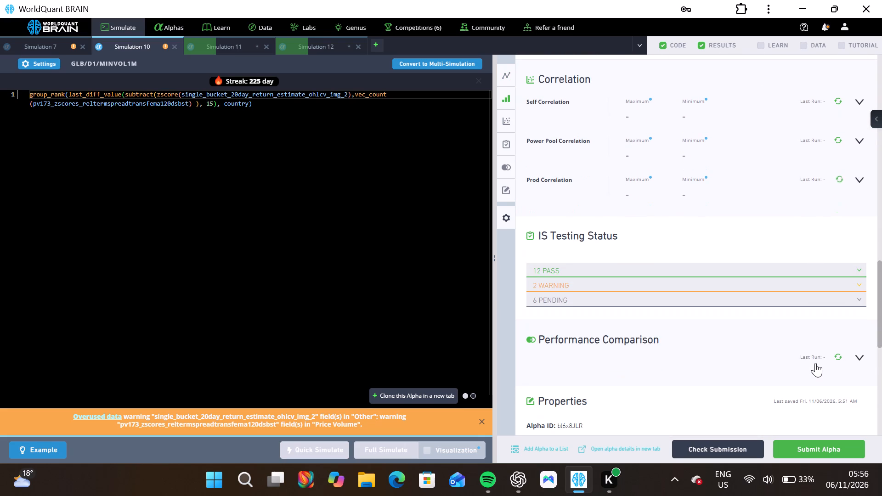
pyautogui.click(664, 283)
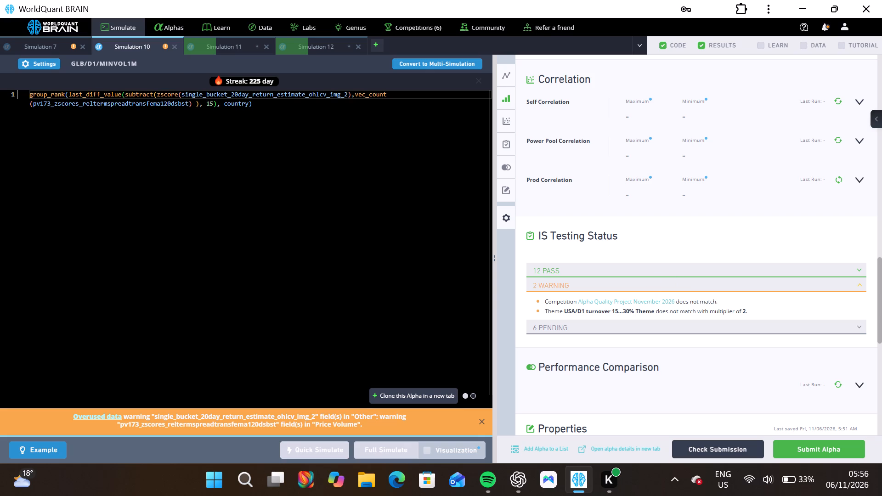
# Replace the subtract operator with max in the Simulation 10 alpha expression and run a full simulation of it.
pyautogui.doubleClick(144, 94)
pyautogui.write('max')
pyautogui.click(379, 448)
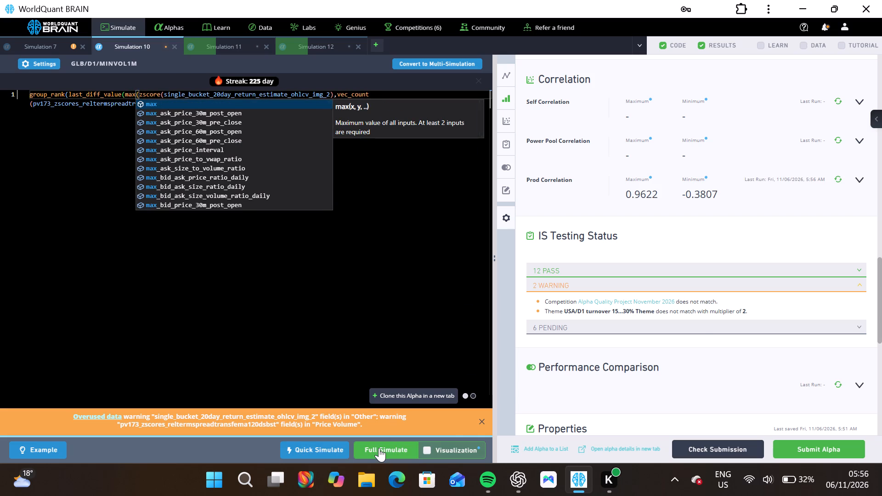
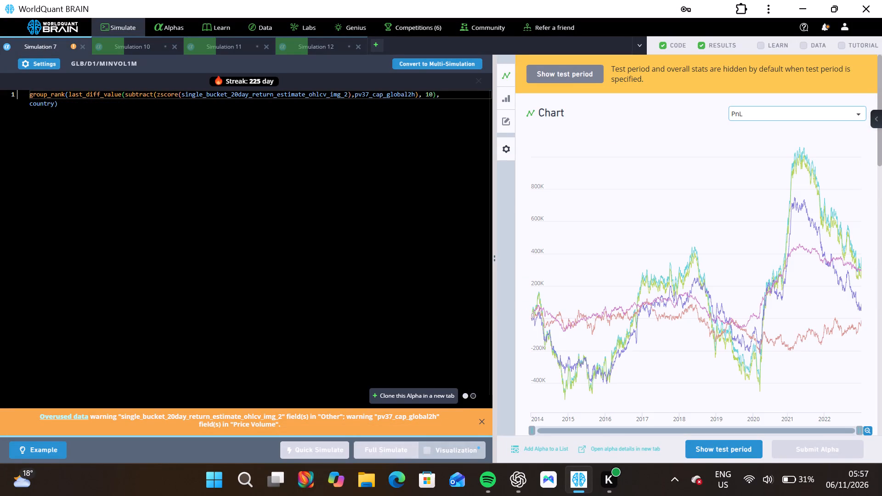
# Close the Simulation 7 alpha and bring up the running Simulation 12 alpha.
pyautogui.click(83, 45)
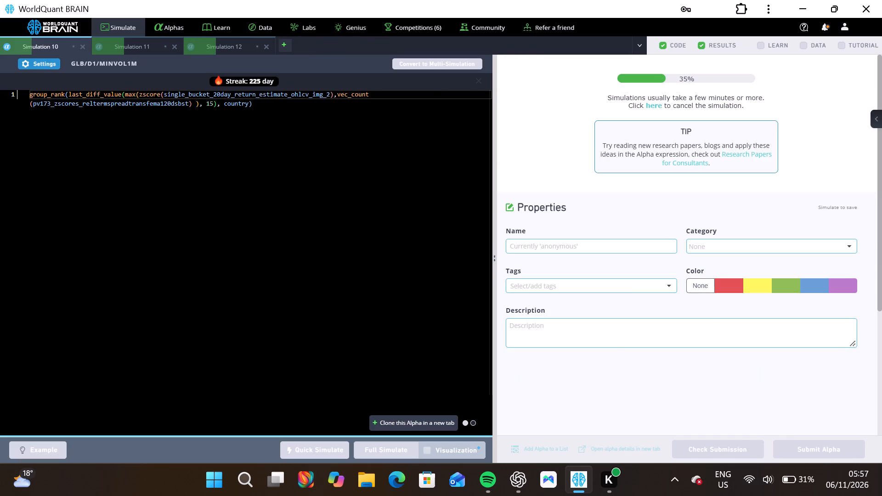
pyautogui.doubleClick(235, 44)
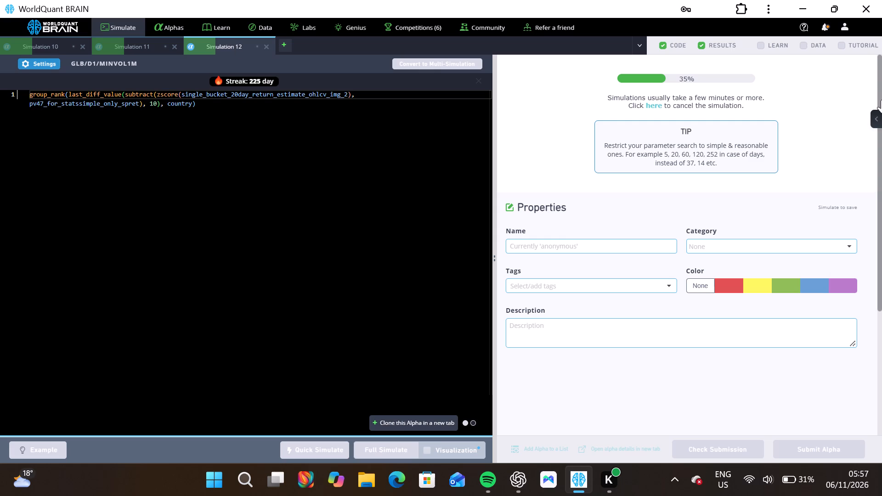
# Read the D1 Power Pool Oct'26 2 leaderboard announcement and its stipend breakdown, and return to the simulation page.
pyautogui.click(824, 27)
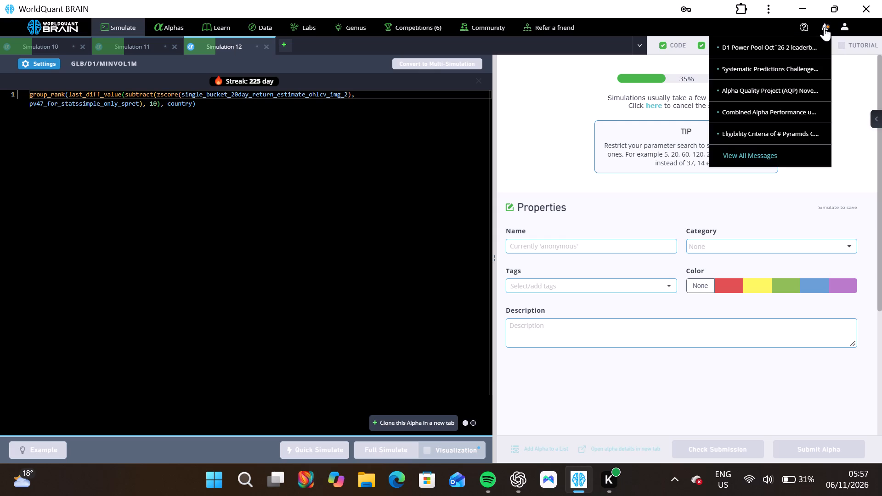
pyautogui.click(789, 48)
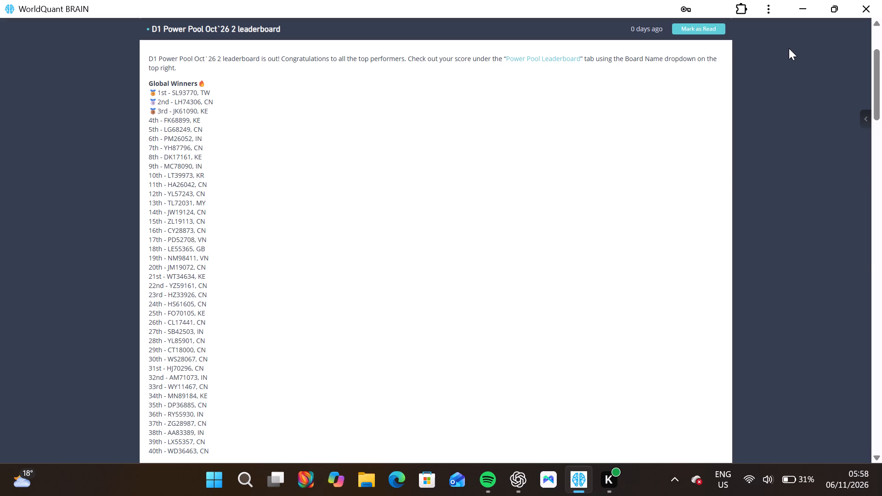
pyautogui.scroll(-5, 789, 48)
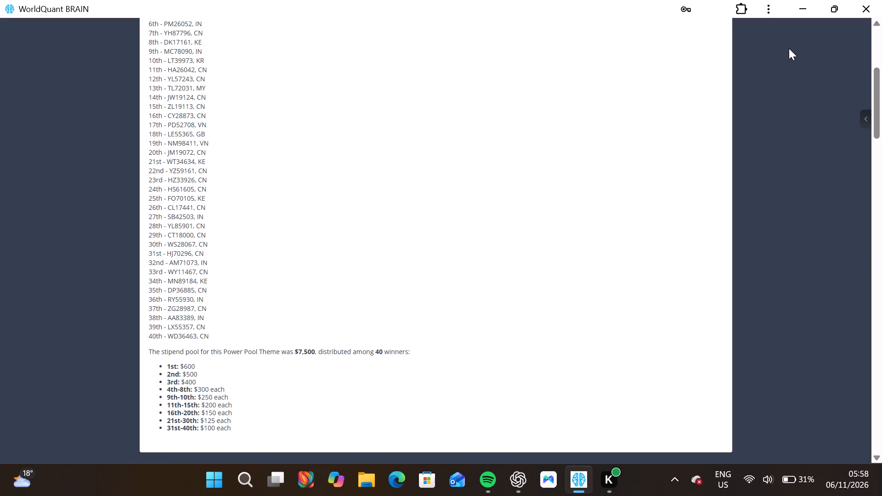
pyautogui.scroll(17, 789, 48)
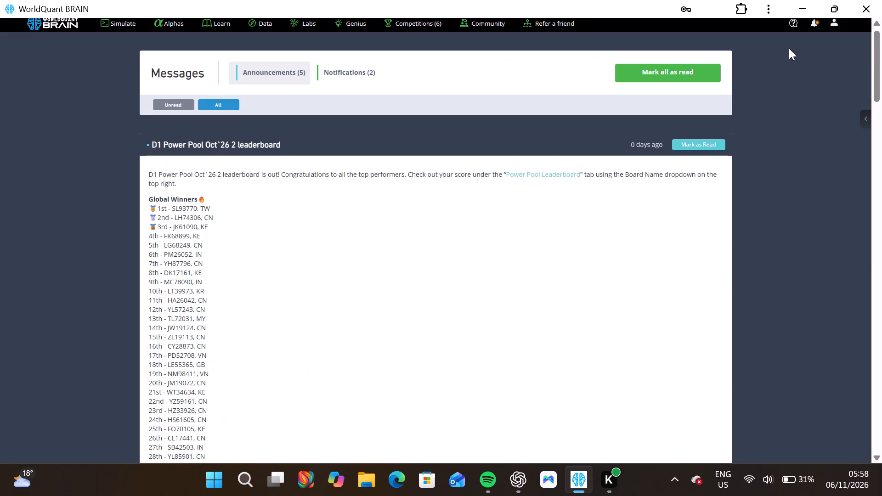
pyautogui.scroll(20, 789, 48)
pyautogui.scroll(20, 789, 48)
pyautogui.scroll(20, 789, 48)
pyautogui.click(120, 30)
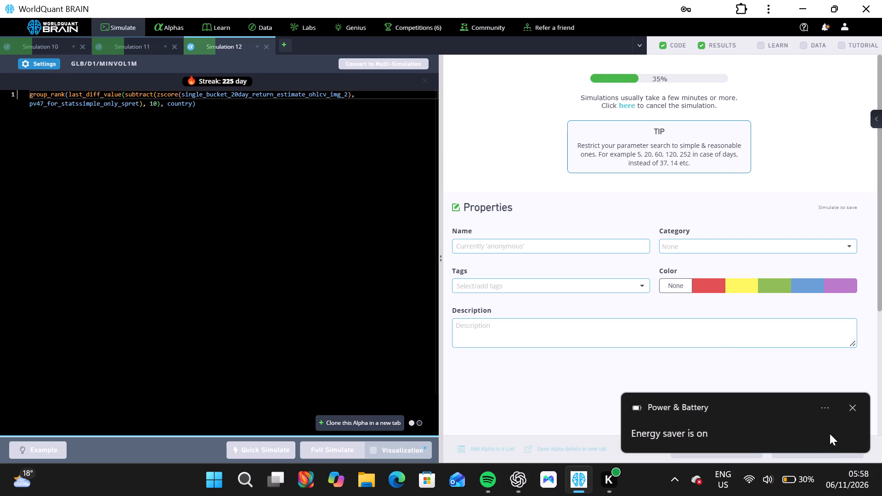
pyautogui.click(851, 410)
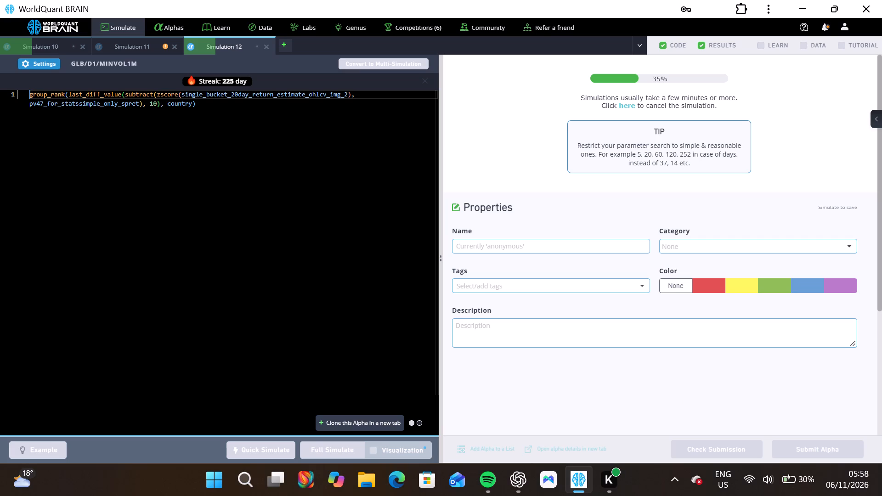
# Reveal the test period results of the Simulation 11 alpha and review its PnL chart and IS-period summary figures.
pyautogui.click(131, 48)
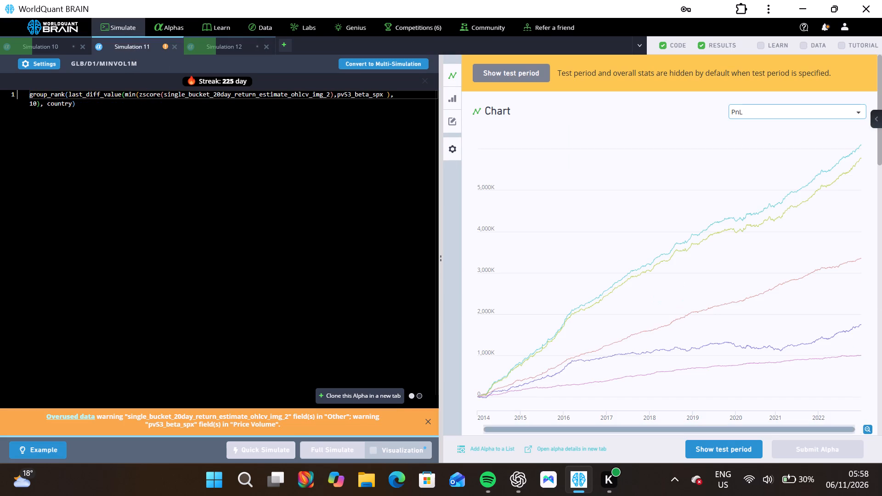
pyautogui.scroll(-5, 596, 330)
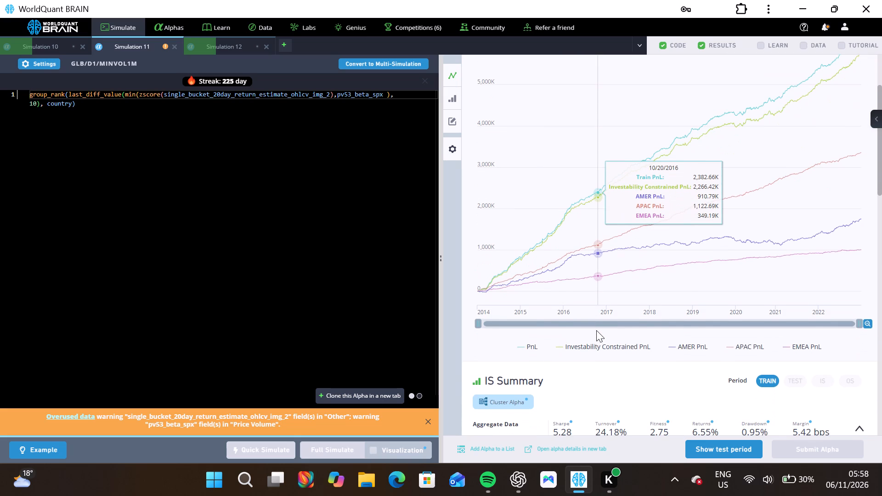
pyautogui.click(721, 448)
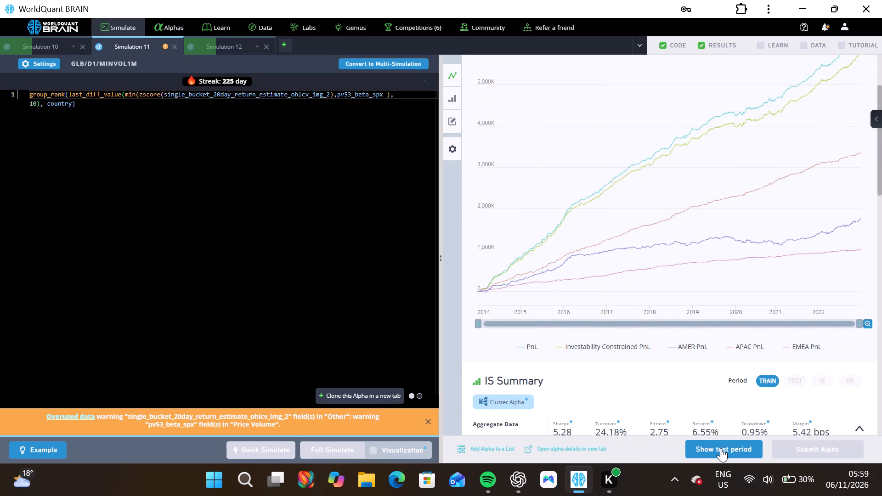
pyautogui.scroll(-9, 690, 387)
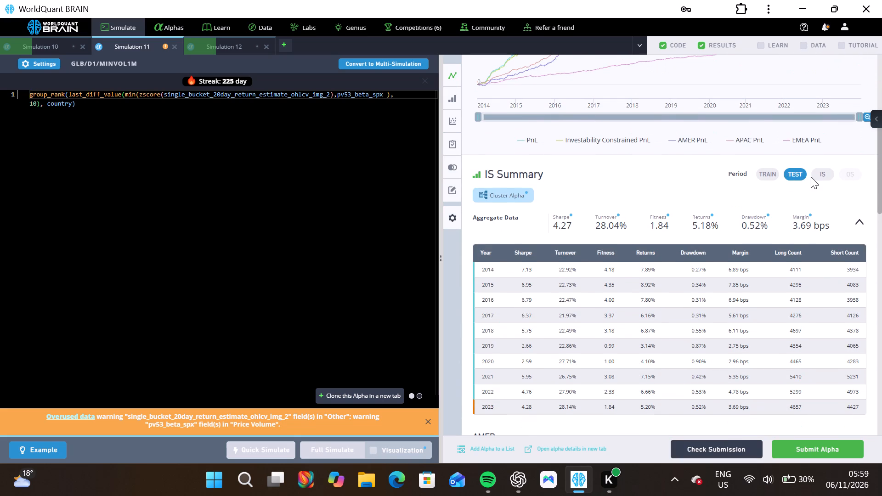
pyautogui.click(821, 173)
pyautogui.scroll(-6, 676, 231)
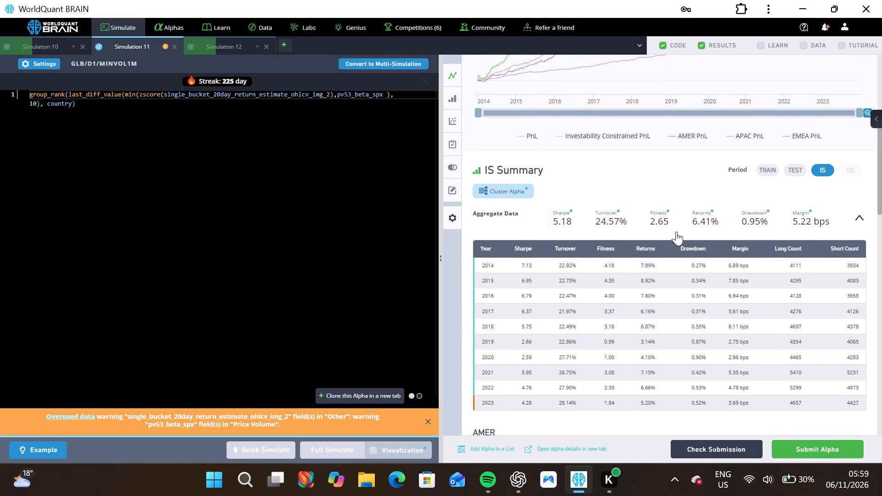
pyautogui.scroll(-18, 676, 231)
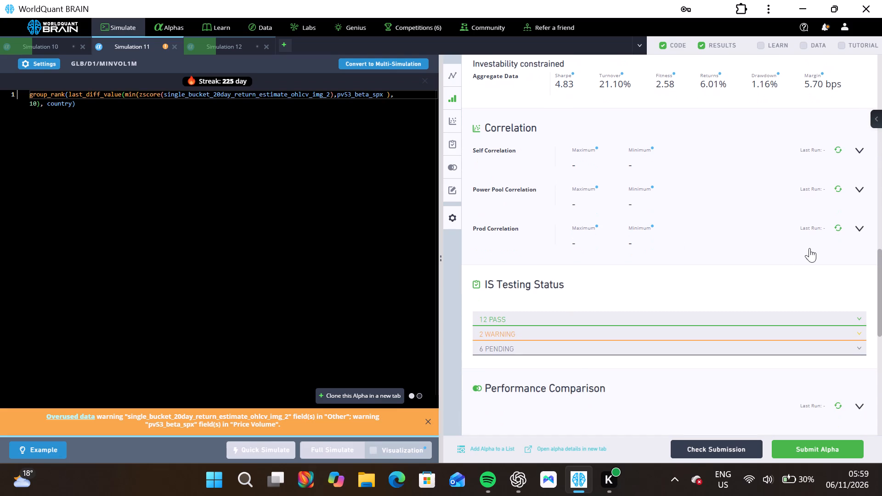
# Run the production correlation check for the Simulation 11 alpha.
pyautogui.click(838, 224)
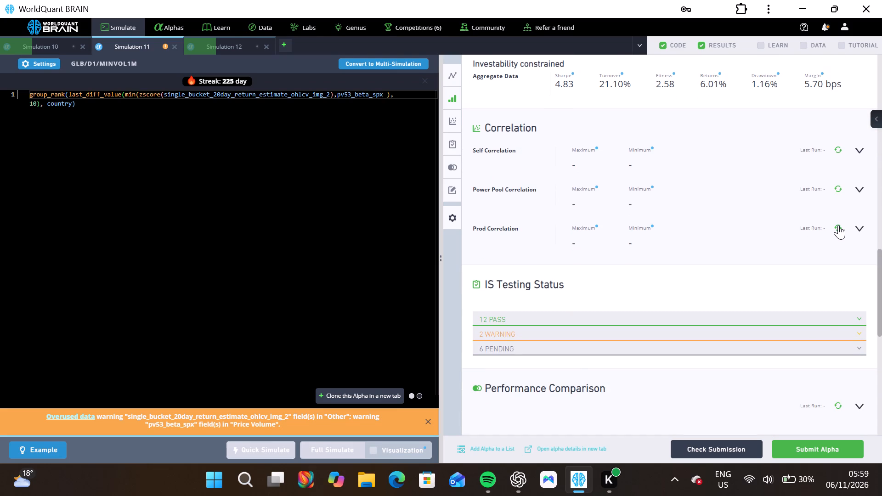
pyautogui.click(838, 225)
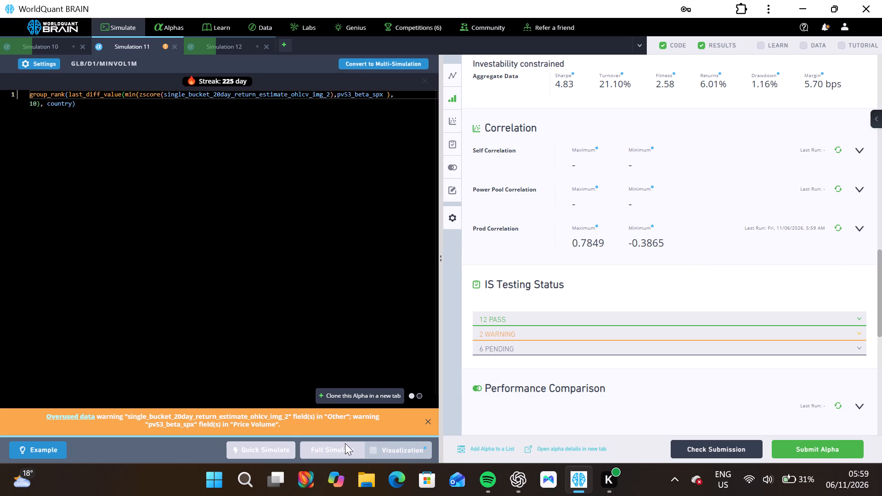
# Clone the Simulation 11 alpha, replace its min operator with add, and run a full simulation of the variant.
pyautogui.click(367, 400)
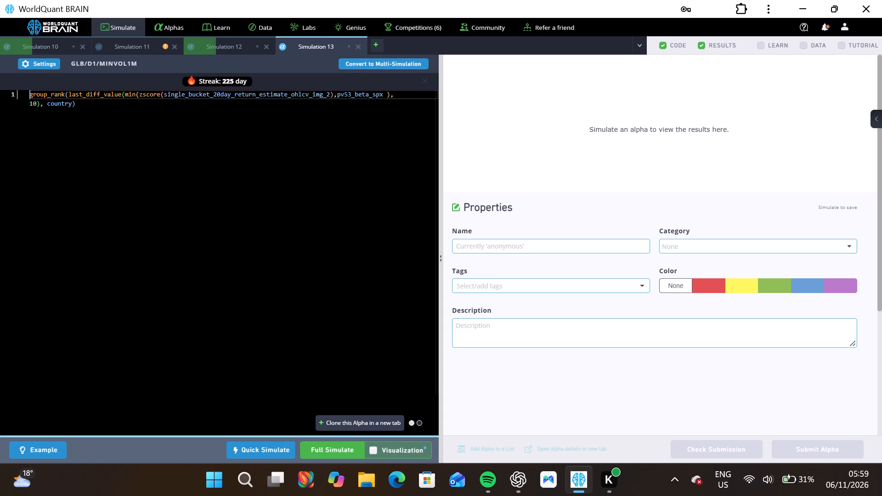
pyautogui.doubleClick(129, 96)
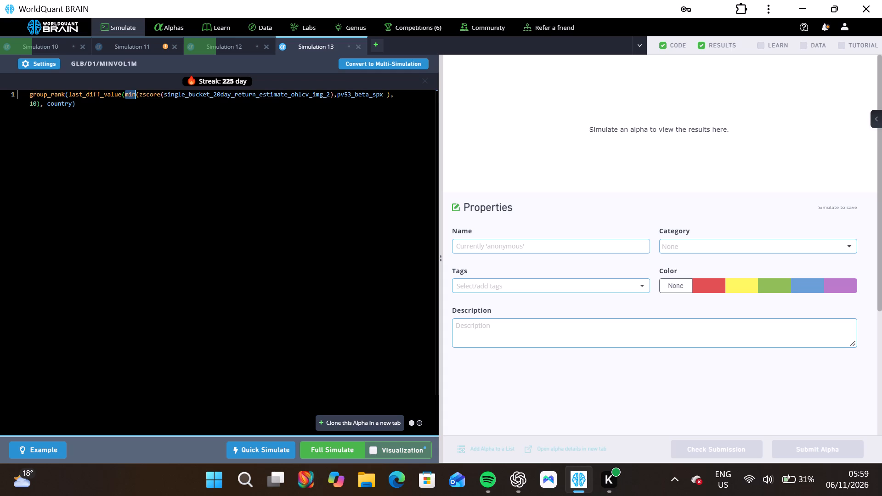
pyautogui.write('add')
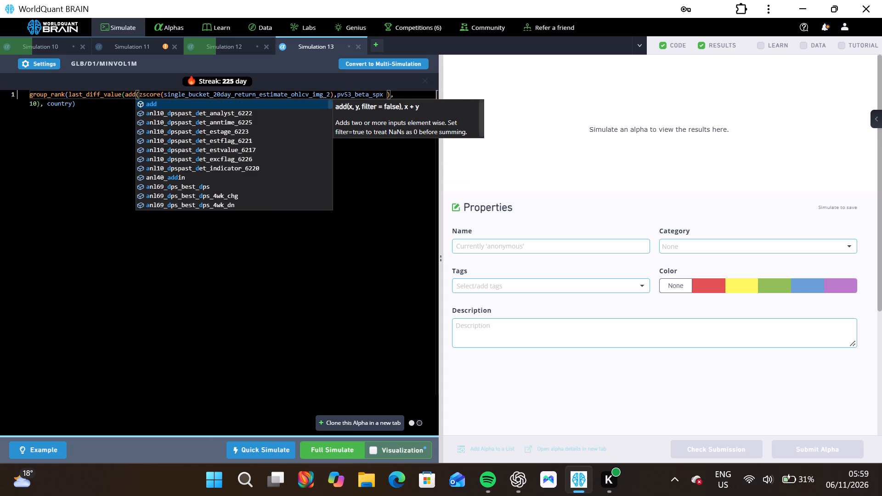
pyautogui.click(313, 451)
# Clone the add variant, replace its add operator with divide, and run a full simulation of it.
pyautogui.click(341, 424)
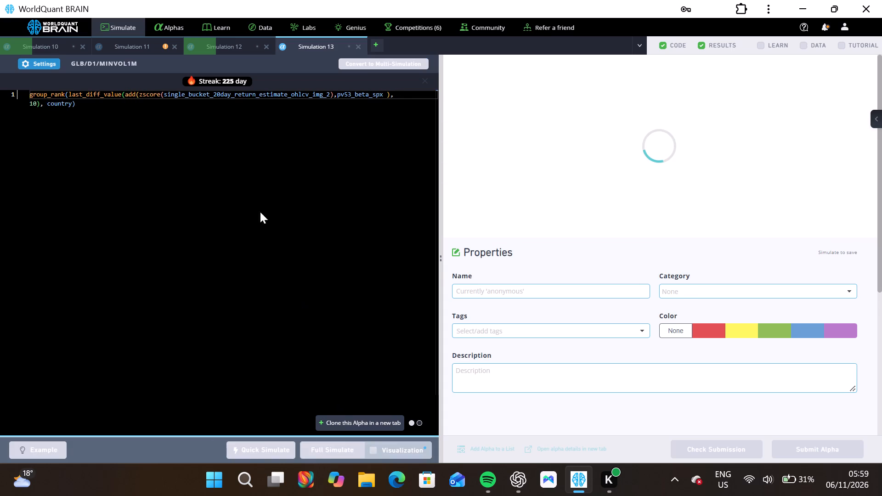
pyautogui.doubleClick(127, 97)
pyautogui.write('divi')
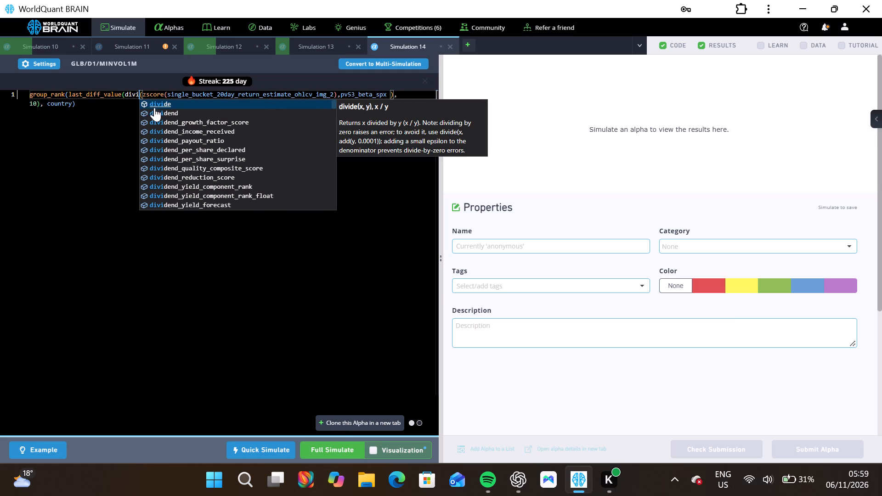
pyautogui.click(155, 108)
pyautogui.click(334, 453)
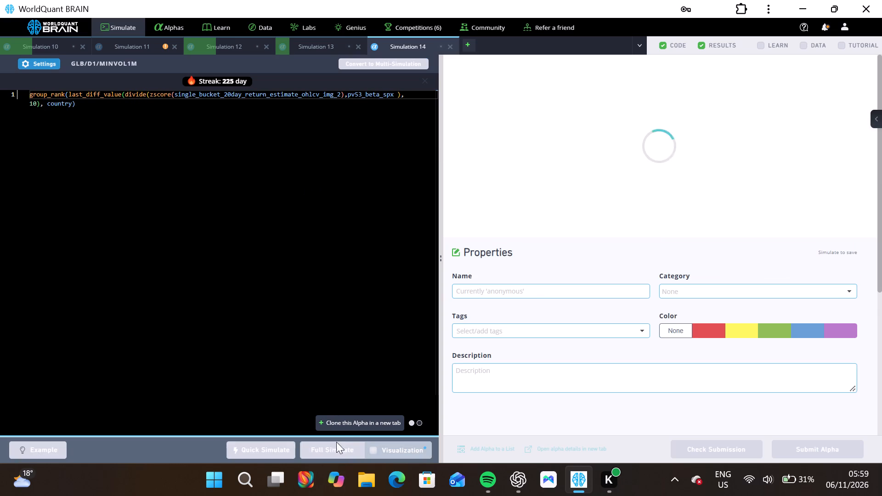
# Clone the divide variant into a new simulation and replace its divide operator with subtract.
pyautogui.click(343, 420)
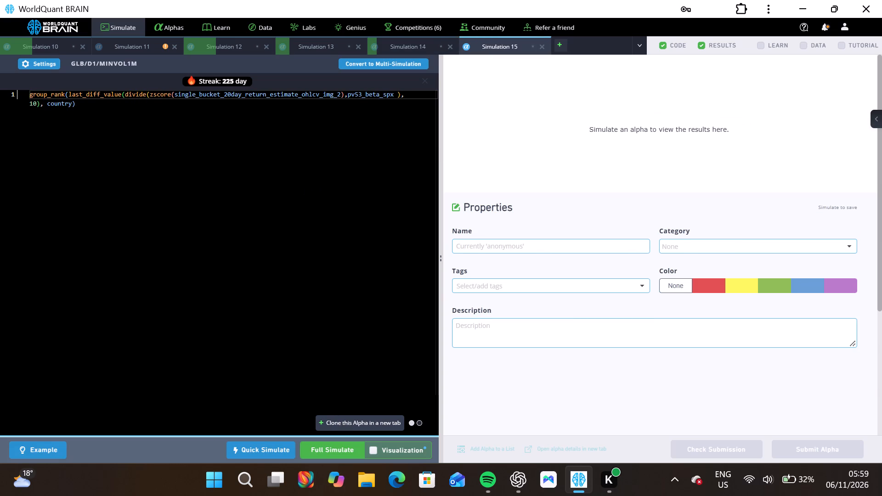
pyautogui.doubleClick(141, 97)
pyautogui.press('l')
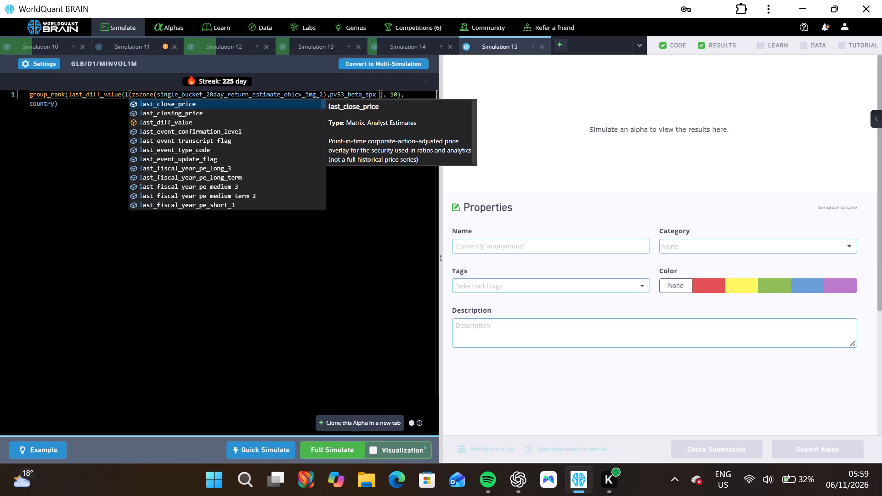
pyautogui.press('g')
pyautogui.press('BackSpace')
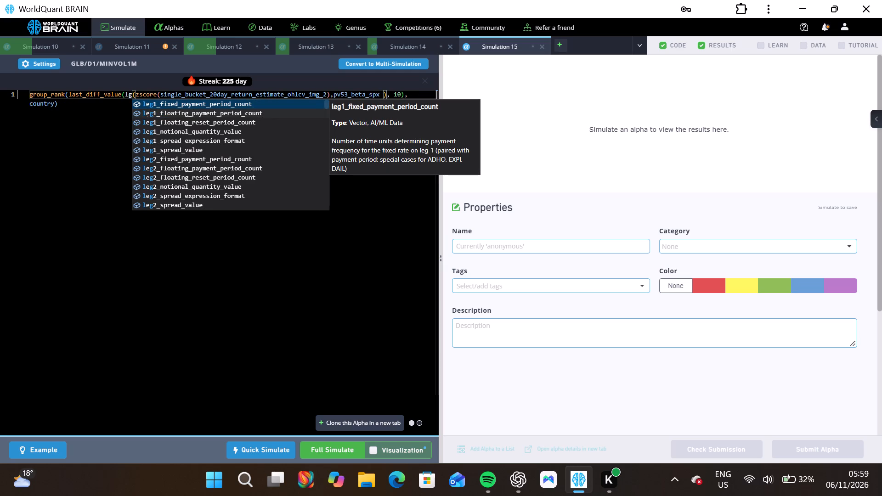
pyautogui.press('h')
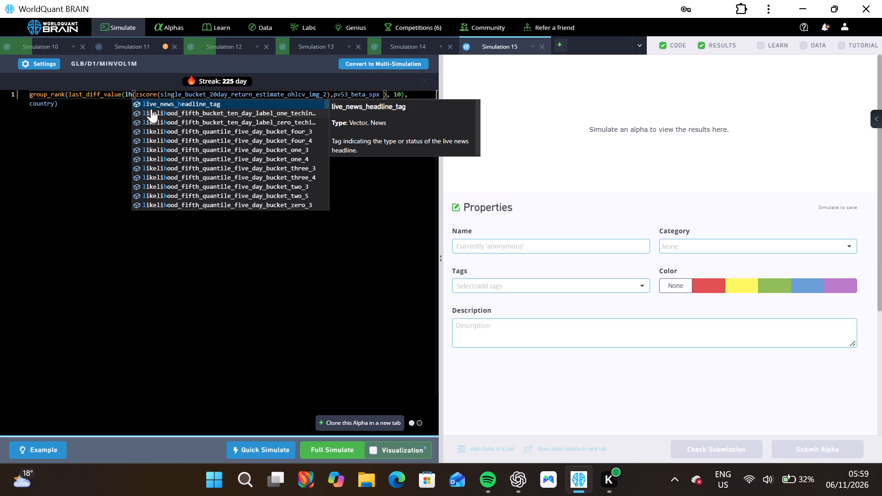
pyautogui.press('BackSpace')
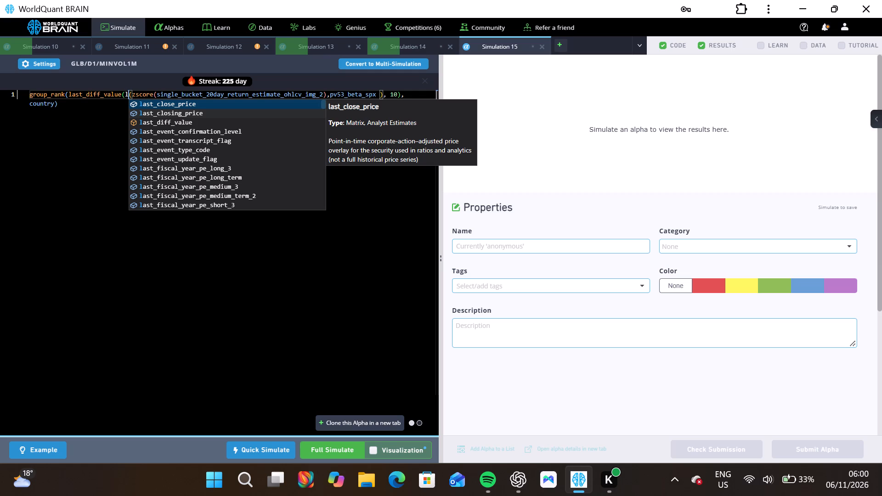
pyautogui.press('BackSpace')
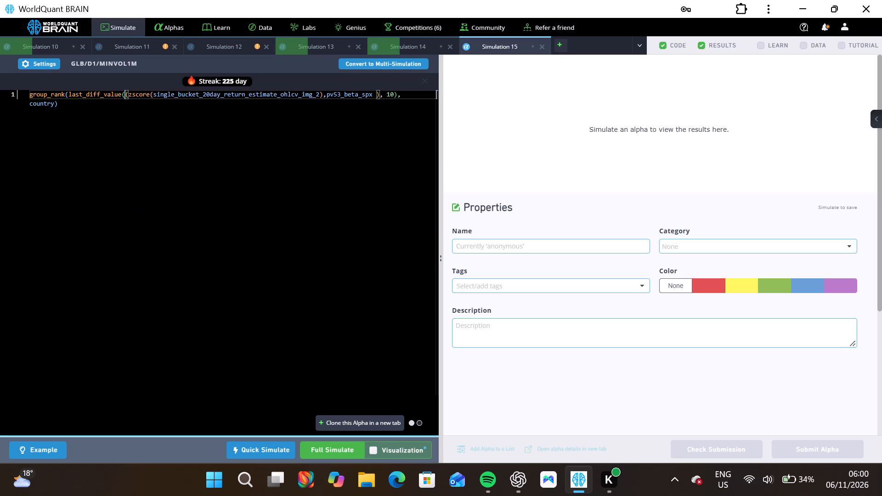
pyautogui.write('su')
pyautogui.click(179, 113)
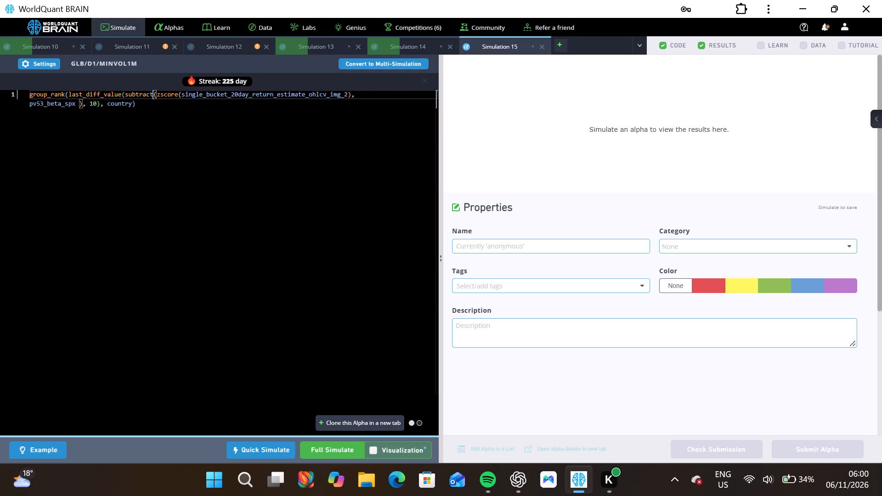
# Set the last_diff_value lookback of the subtract variant to 120 and run a full simulation of it.
pyautogui.doubleClick(93, 103)
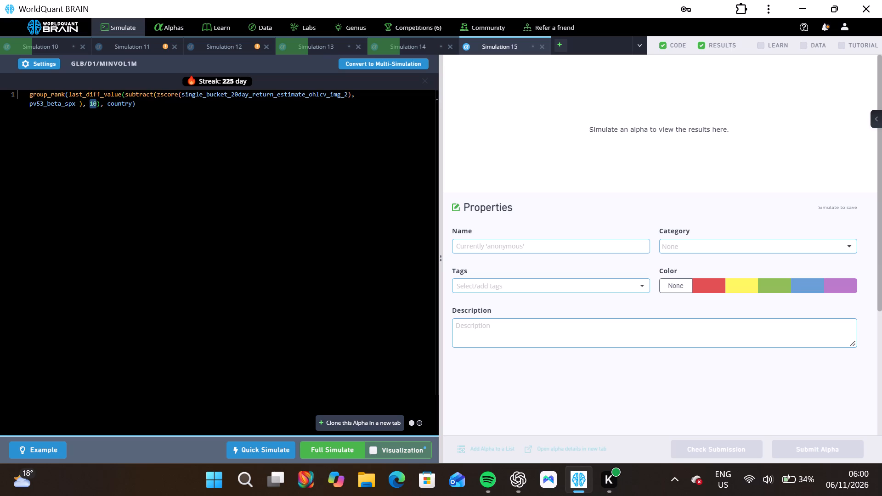
pyautogui.write('120')
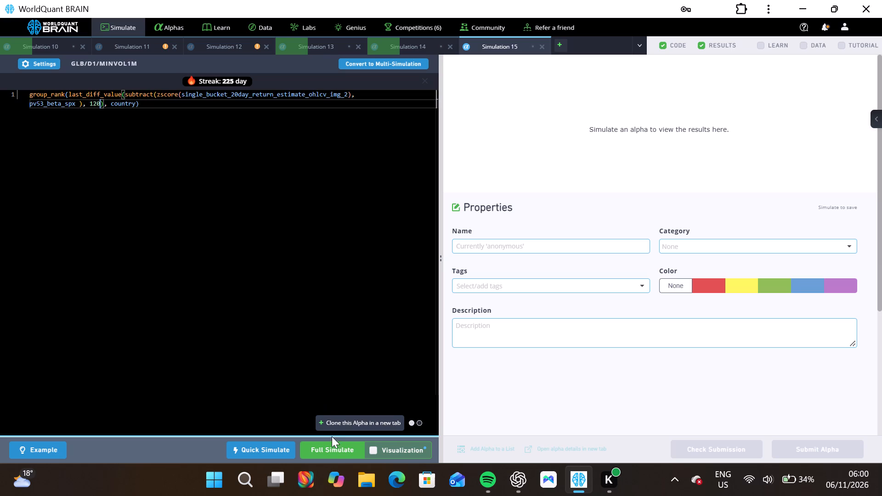
pyautogui.click(332, 452)
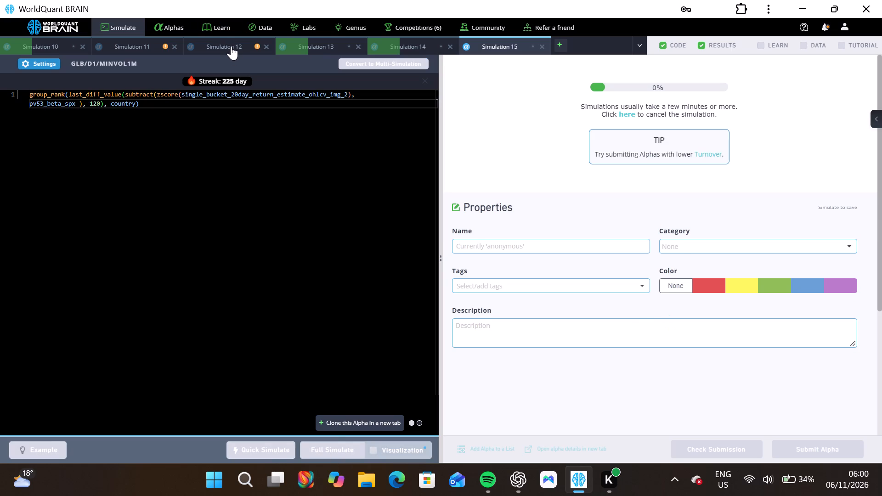
# Reveal the test period of the Simulation 12 alpha and compare its IS Summary for the TEST and IS periods.
pyautogui.click(231, 46)
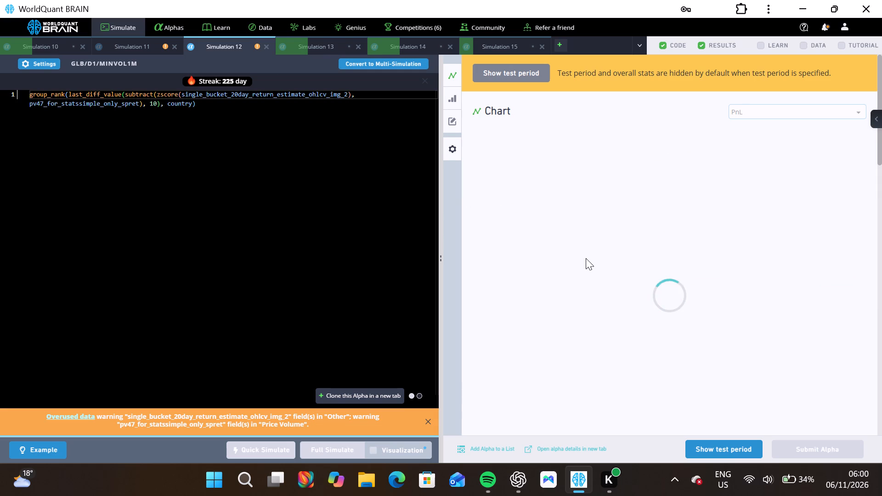
pyautogui.scroll(-2, 706, 348)
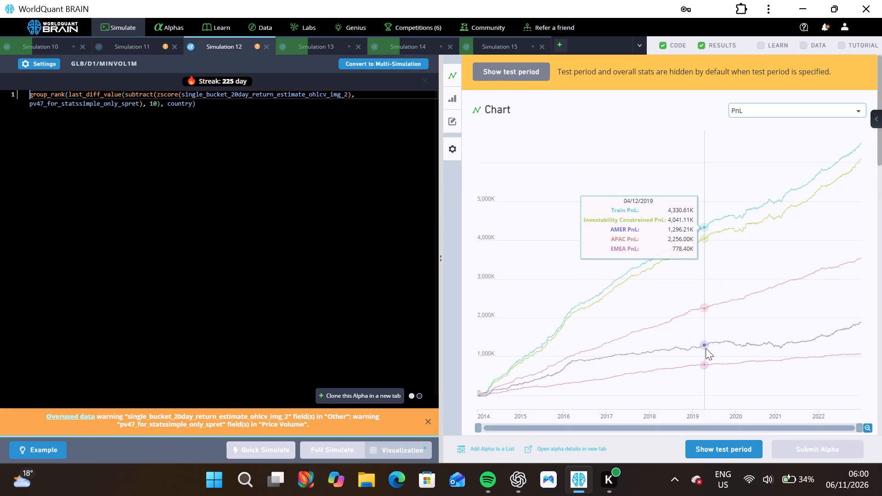
pyautogui.scroll(-8, 706, 348)
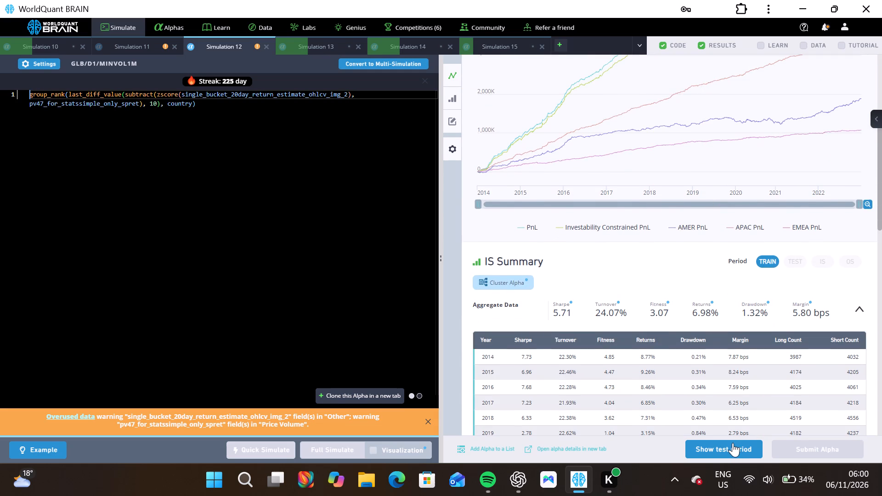
pyautogui.click(733, 443)
pyautogui.scroll(-5, 729, 393)
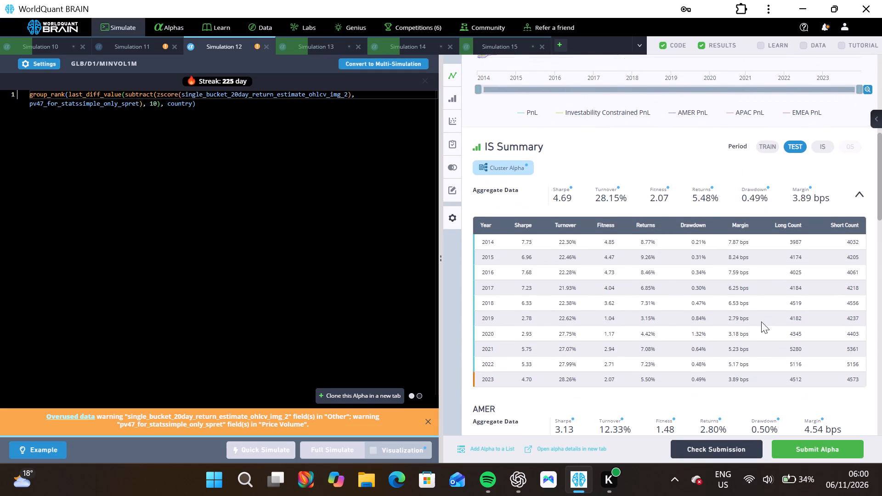
pyautogui.click(821, 147)
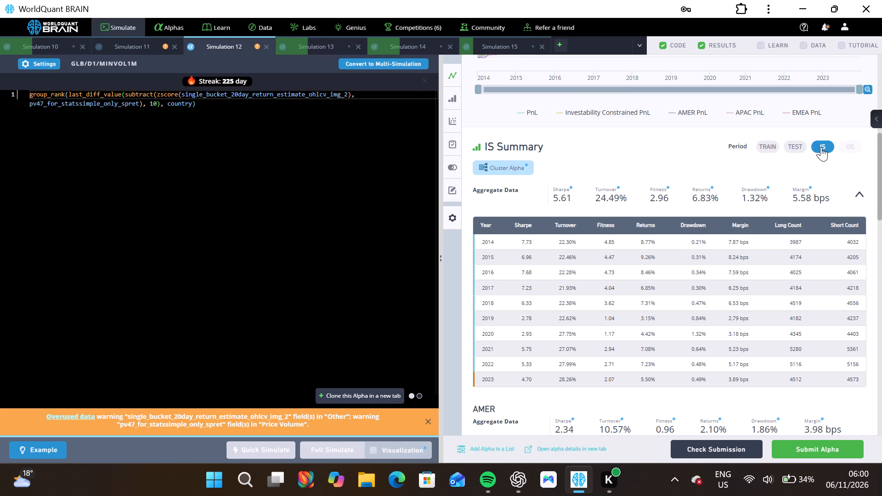
pyautogui.click(799, 147)
# Review the Simulation 12 alpha's regional and investability constrained test figures, and run its Prod Correlation check.
pyautogui.scroll(-16, 746, 213)
pyautogui.scroll(1, 746, 213)
pyautogui.scroll(-3, 746, 213)
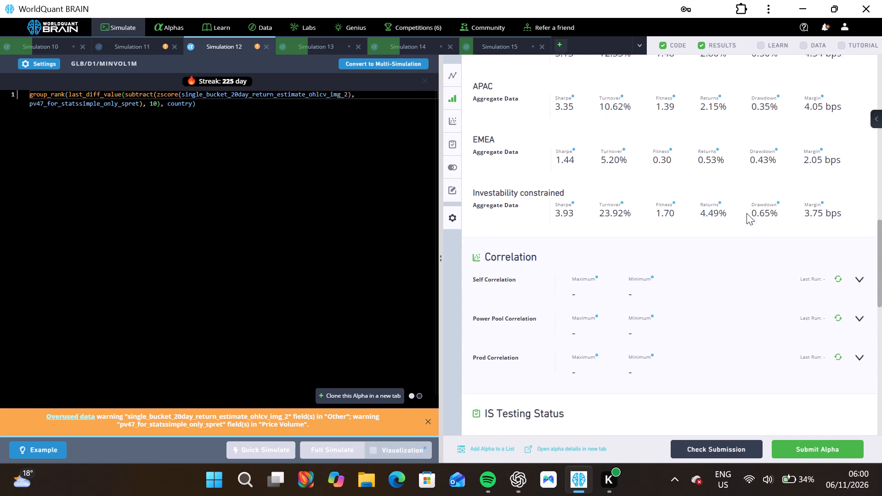
pyautogui.scroll(-1, 746, 213)
pyautogui.click(837, 265)
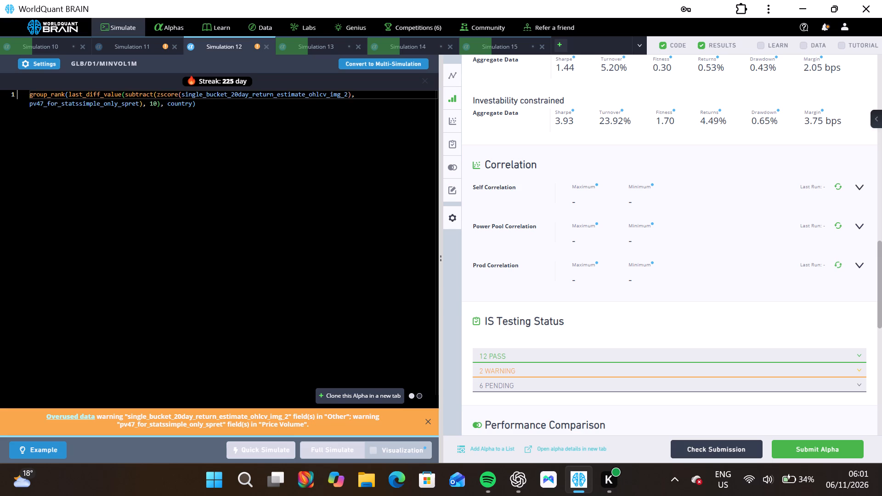
# Replace the subtract operator with max in the Simulation 12 alpha expression.
pyautogui.doubleClick(141, 96)
pyautogui.write('max')
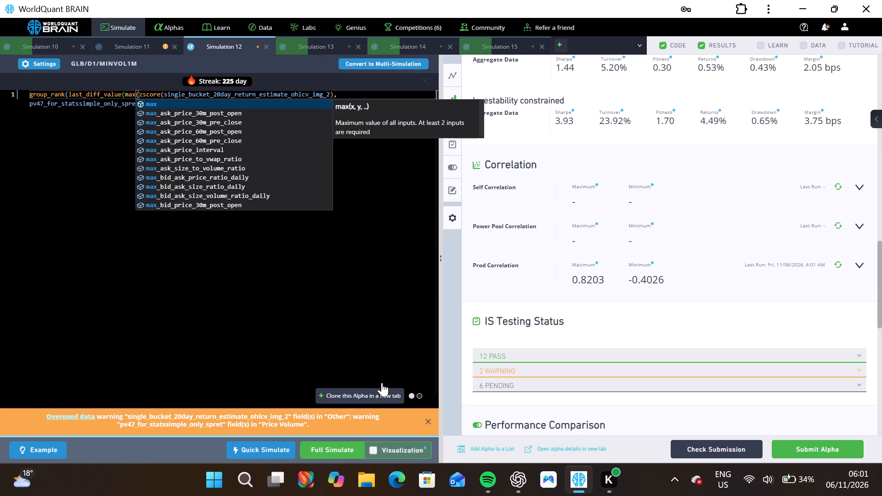
# Check the Simulation 11 alpha's correlation results and set its last_diff_value lookback to 30.
pyautogui.click(144, 47)
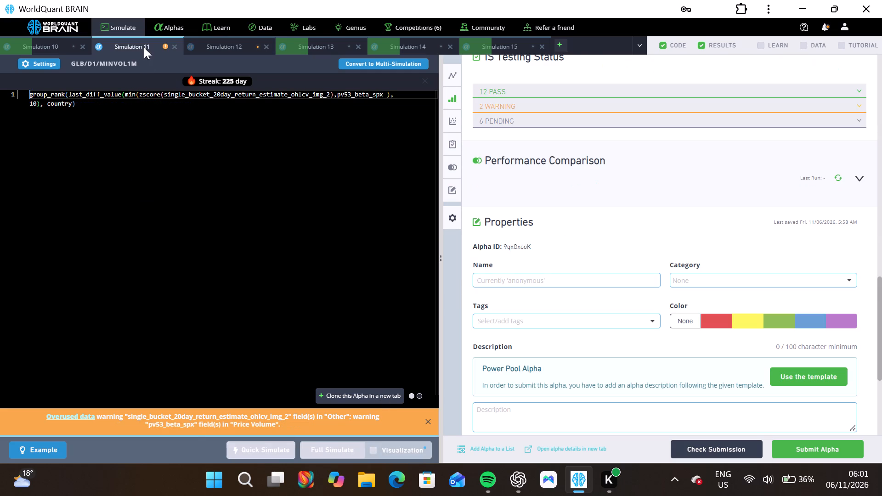
pyautogui.scroll(11, 567, 177)
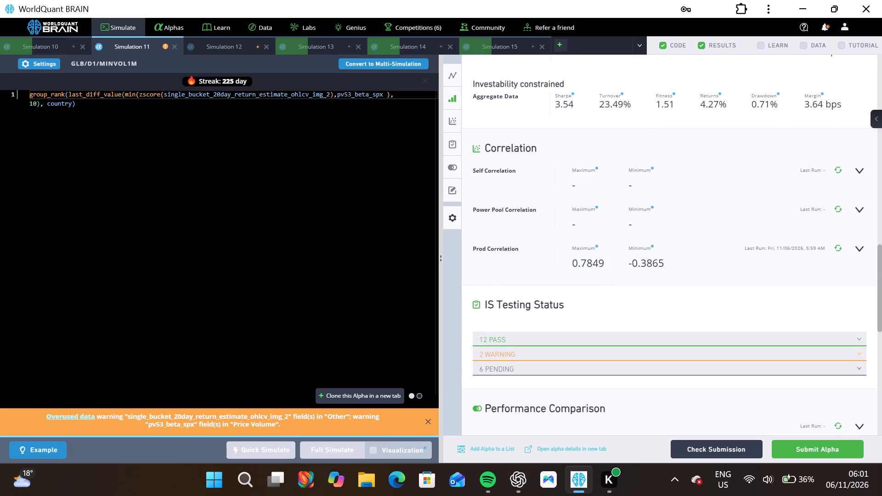
pyautogui.tripleClick(32, 103)
pyautogui.doubleClick(32, 103)
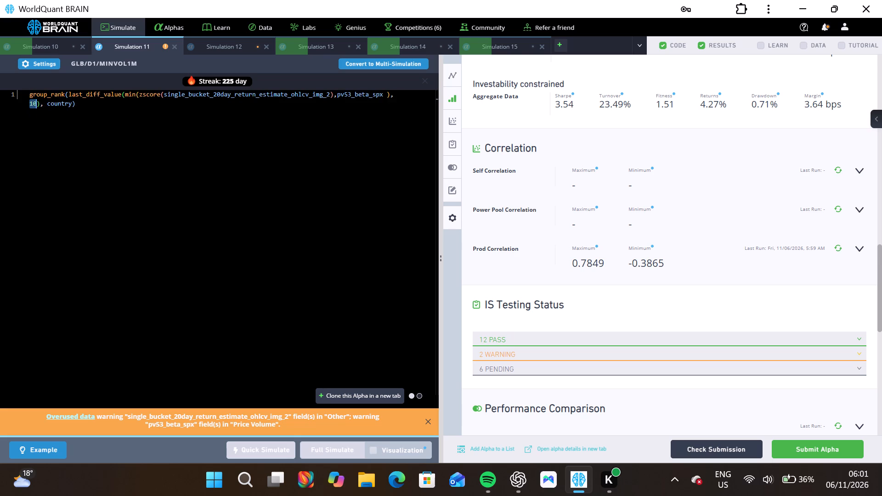
pyautogui.write('30')
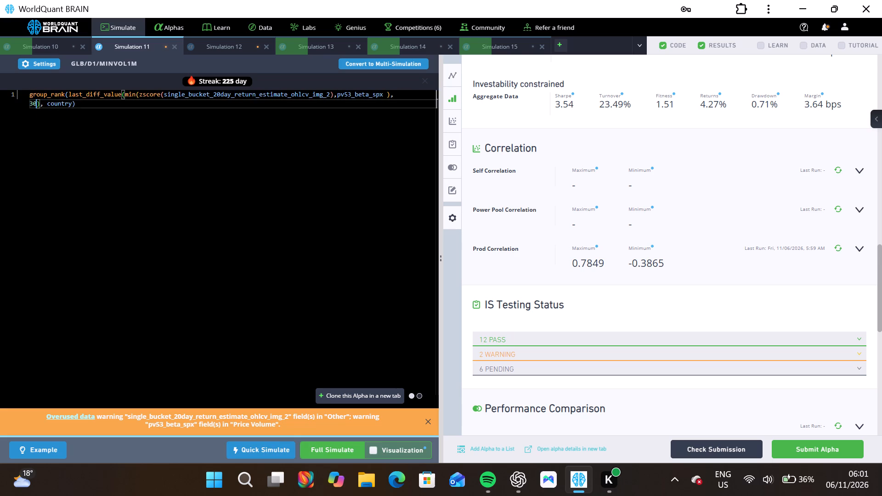
# Set the neutralization of Simulation 11 to Fast Factors and apply the settings.
pyautogui.click(33, 67)
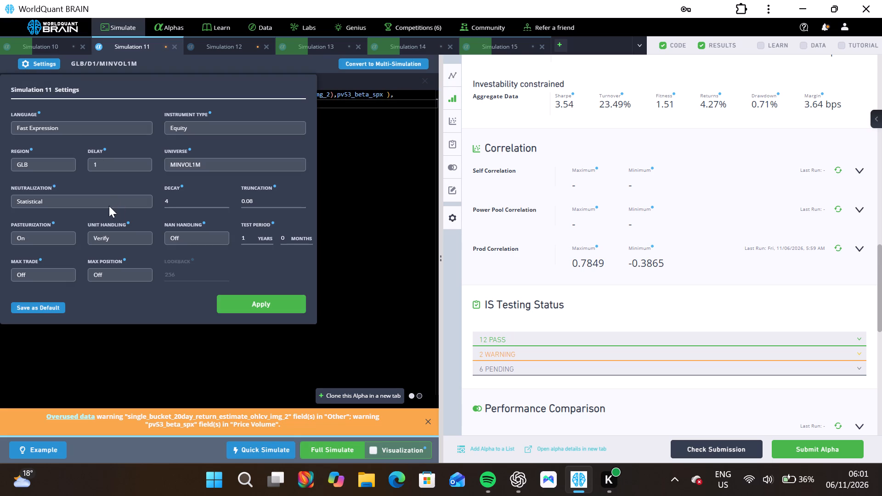
pyautogui.click(105, 196)
pyautogui.click(68, 273)
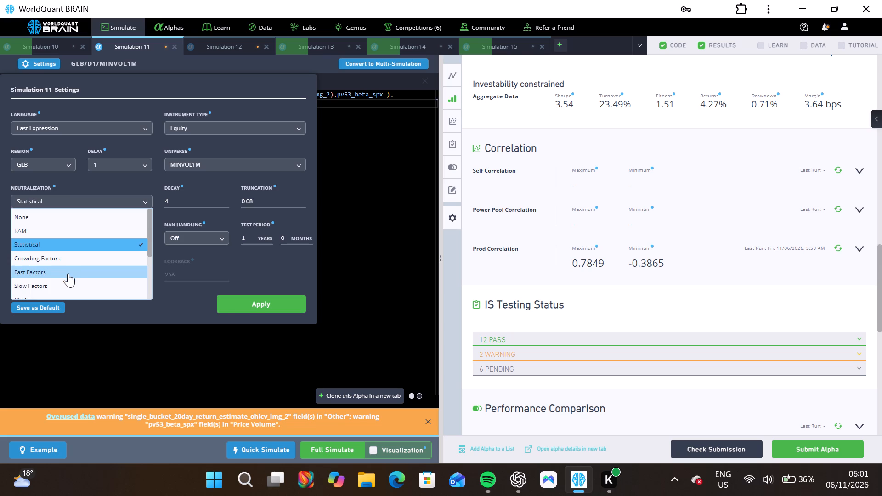
pyautogui.click(253, 304)
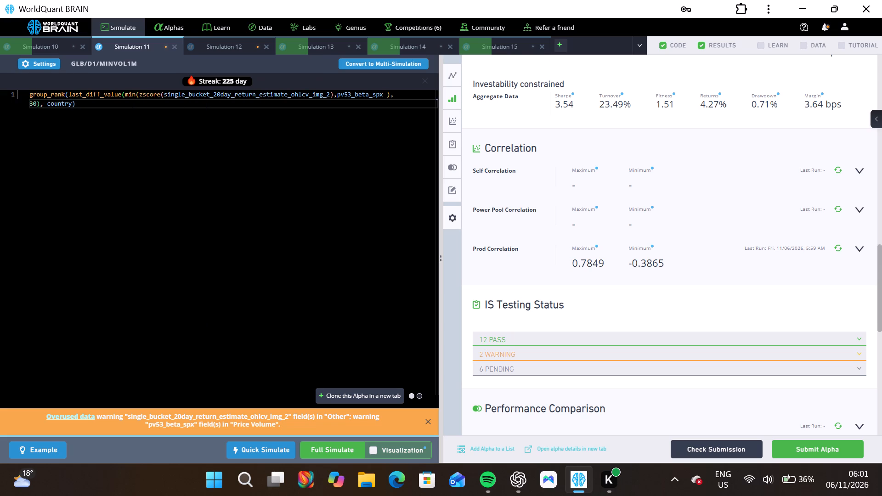
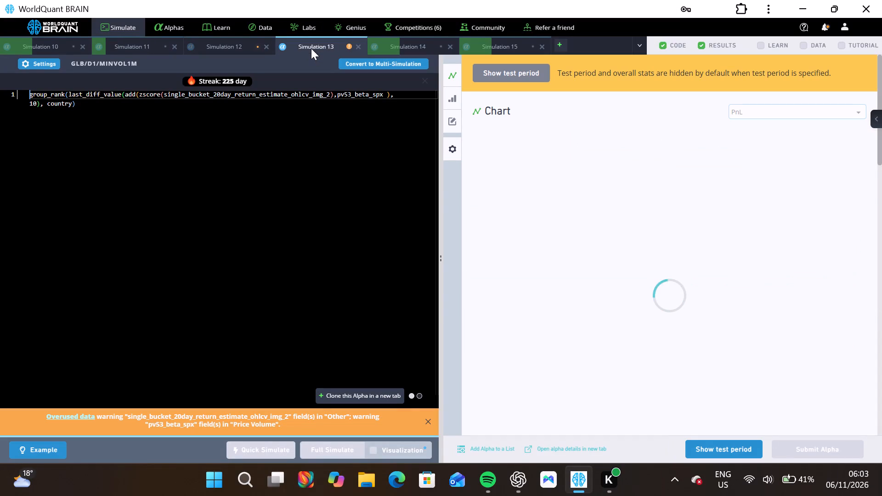
# Review the Simulation 13 alpha's train and test period figures and passed IS tests, and run its Prod Correlation check.
pyautogui.scroll(-8, 655, 265)
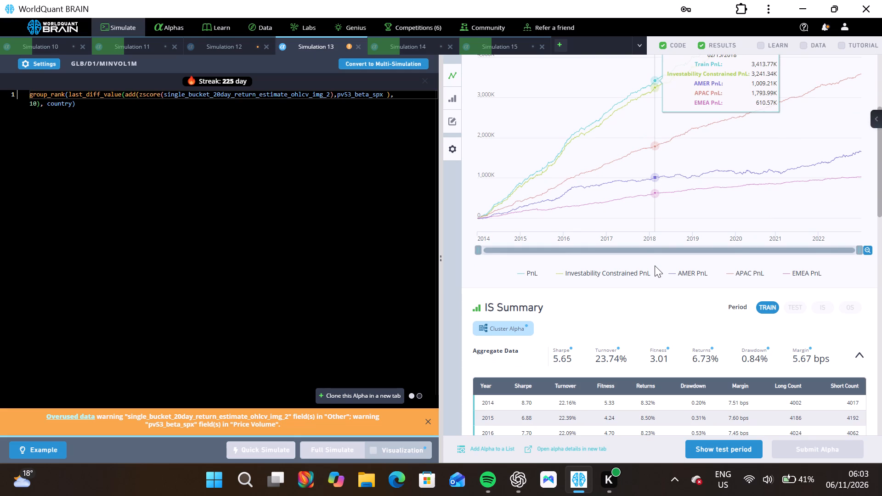
pyautogui.scroll(-7, 655, 265)
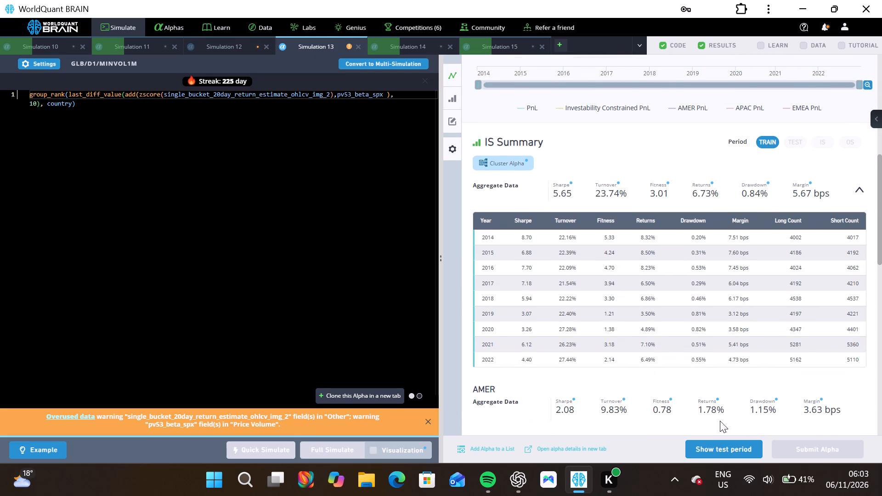
pyautogui.click(719, 447)
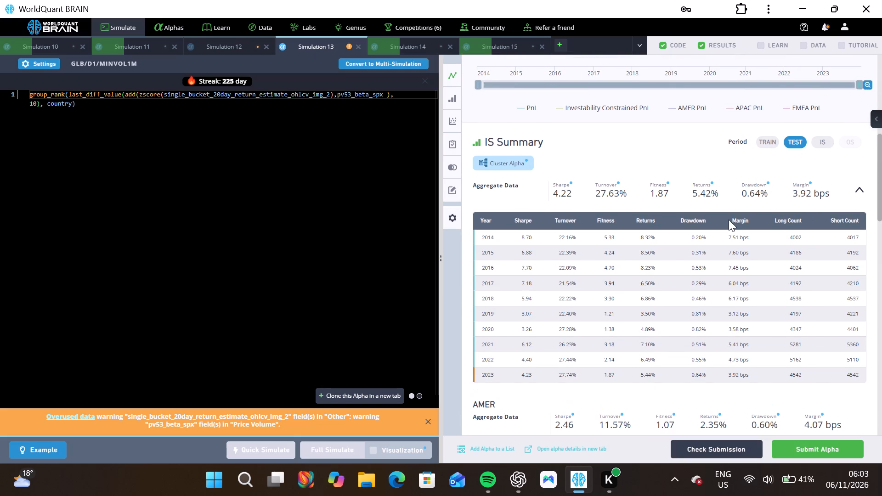
pyautogui.scroll(-5, 729, 220)
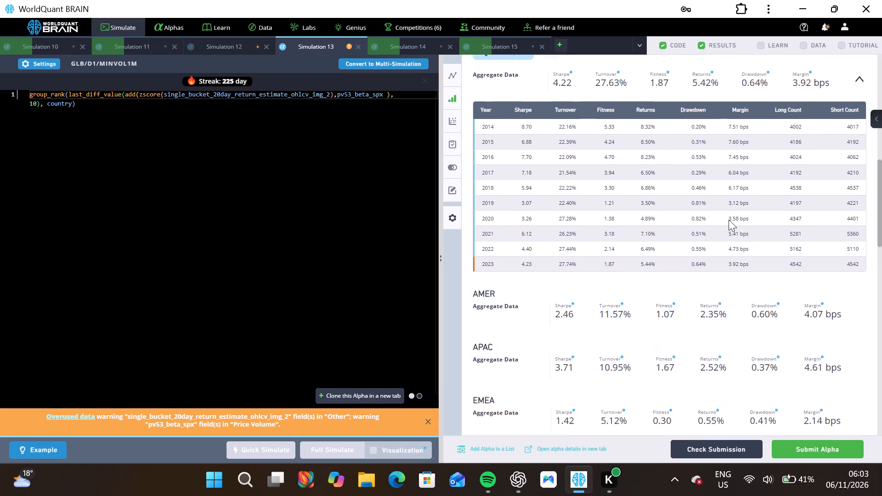
pyautogui.scroll(-17, 729, 220)
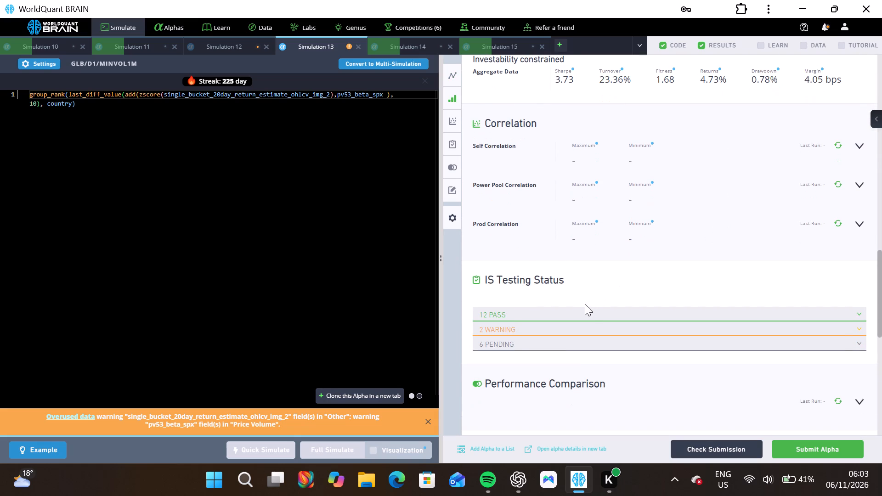
pyautogui.click(582, 311)
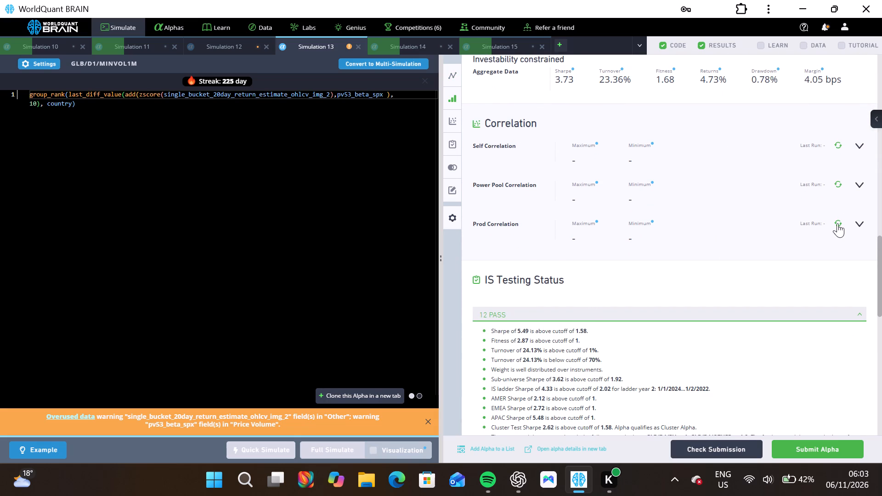
pyautogui.click(837, 223)
# Set the neutralization of Simulation 13 to Slow + Fast Factors and apply the settings.
pyautogui.click(52, 63)
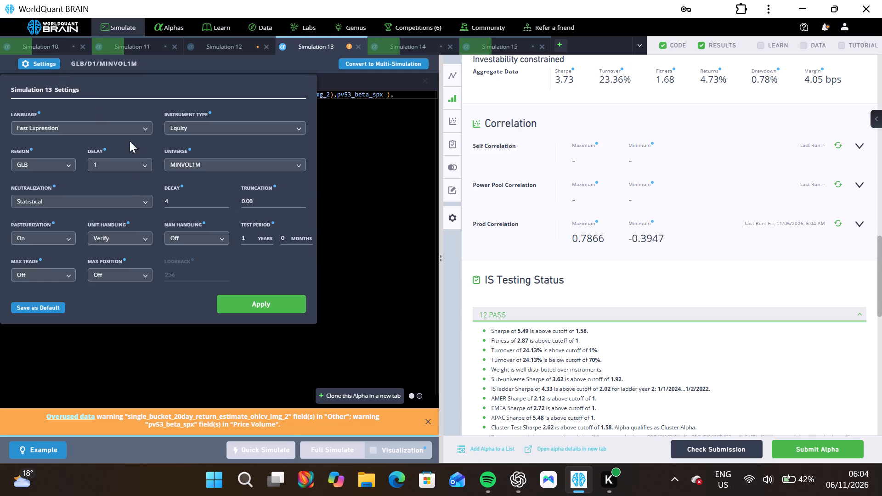
pyautogui.click(115, 203)
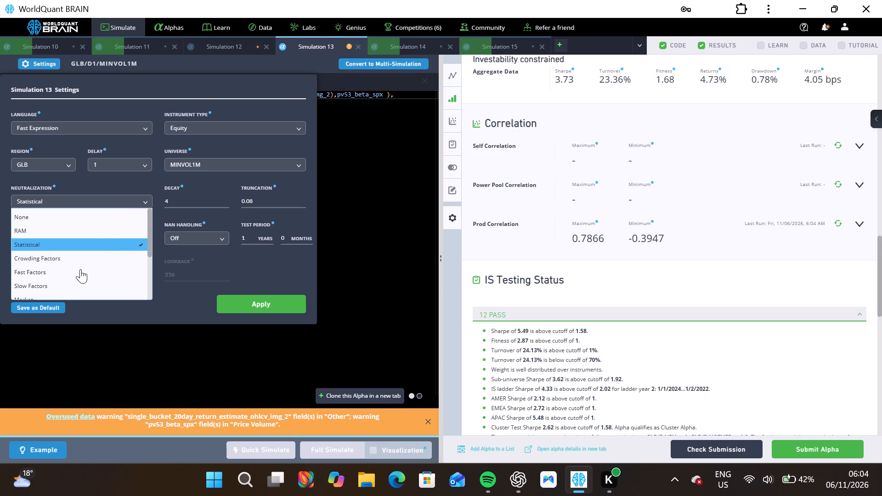
pyautogui.scroll(-12, 80, 269)
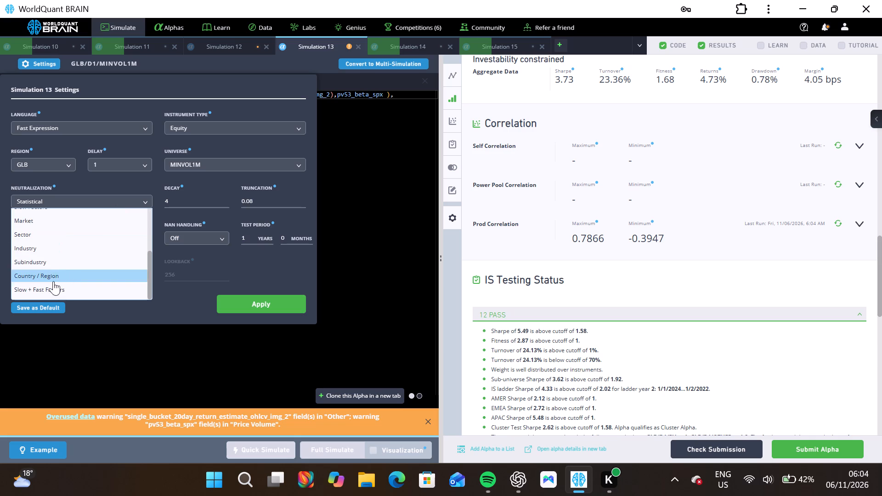
pyautogui.click(43, 292)
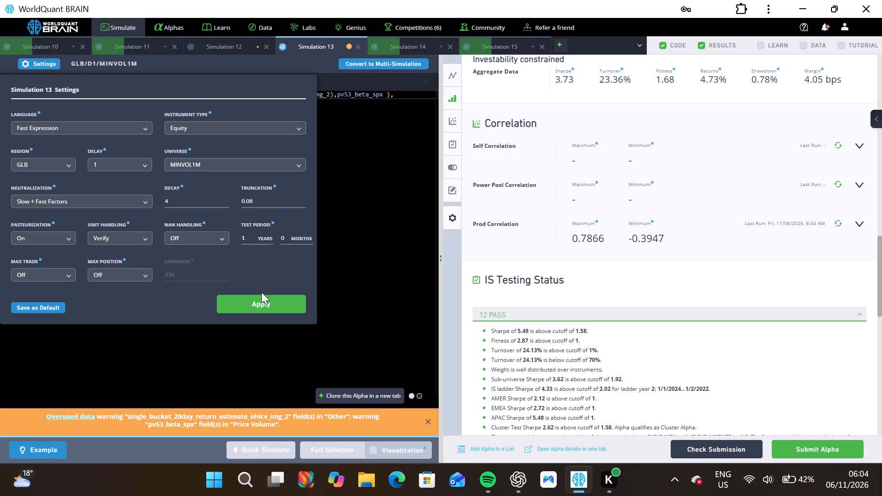
pyautogui.click(256, 306)
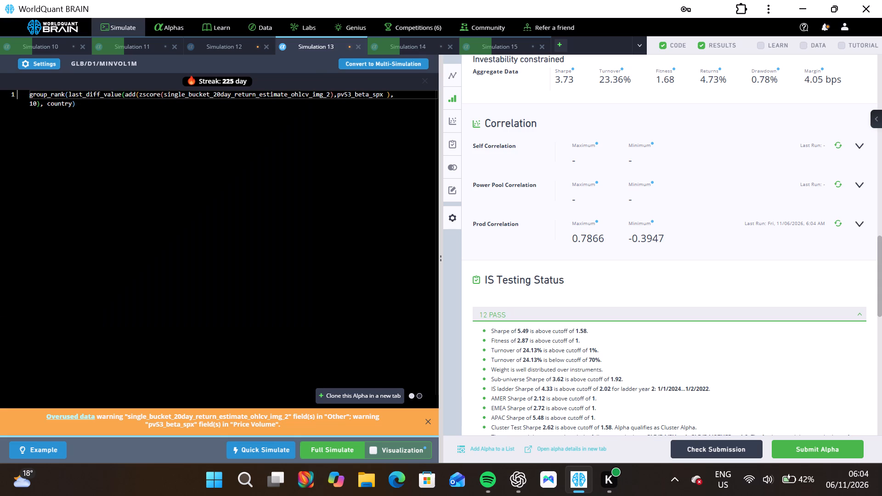
# Set the neutralization of Simulation 12 to Crowding Factors and apply the settings.
pyautogui.click(229, 44)
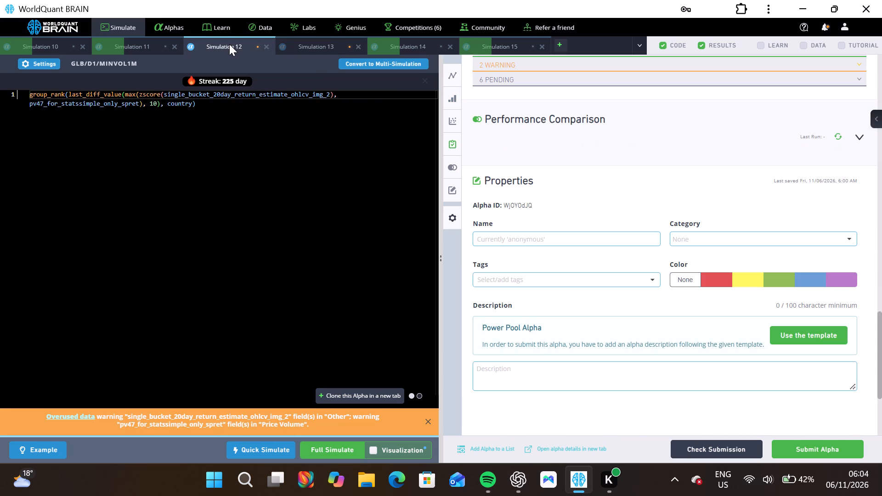
pyautogui.scroll(7, 571, 242)
pyautogui.click(53, 67)
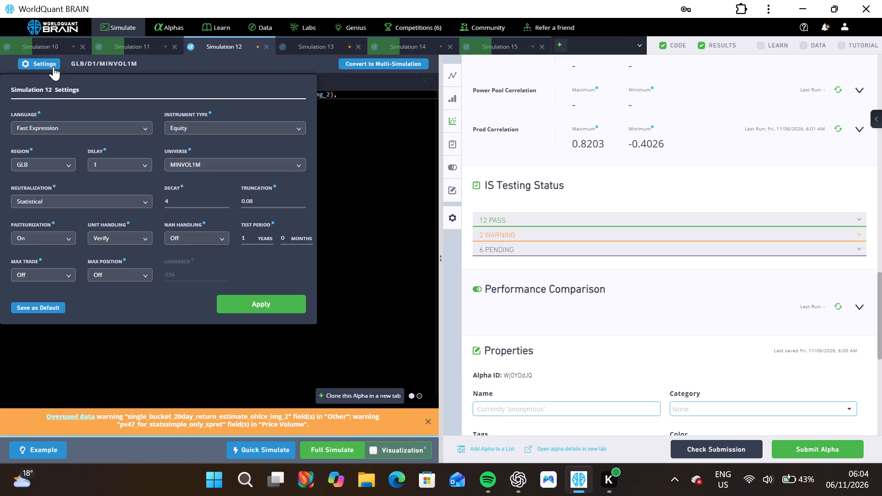
pyautogui.click(59, 201)
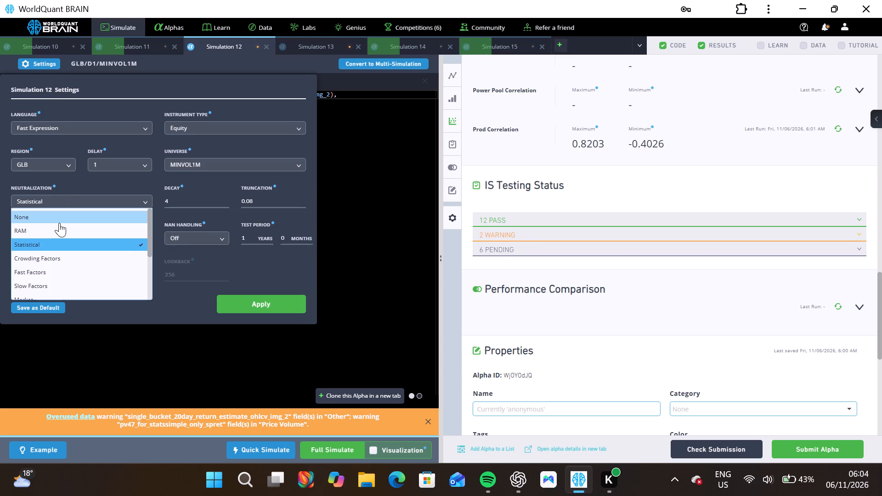
pyautogui.scroll(-1, 55, 247)
pyautogui.click(48, 254)
pyautogui.click(271, 302)
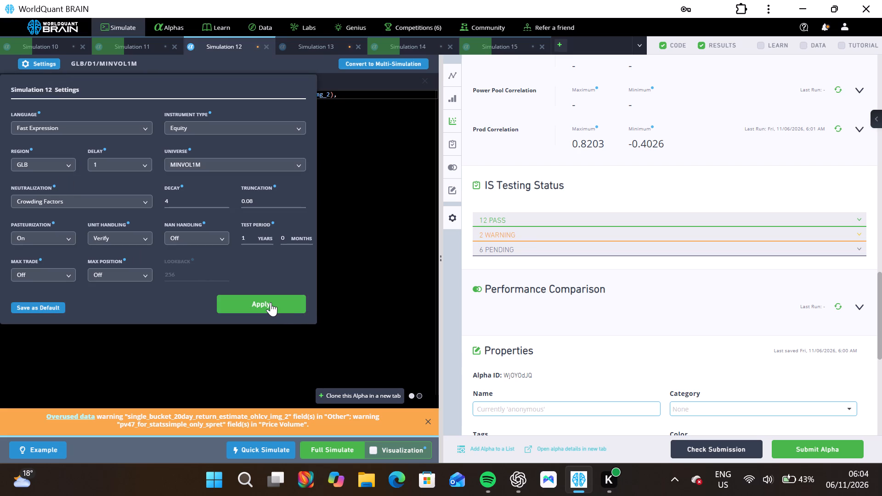
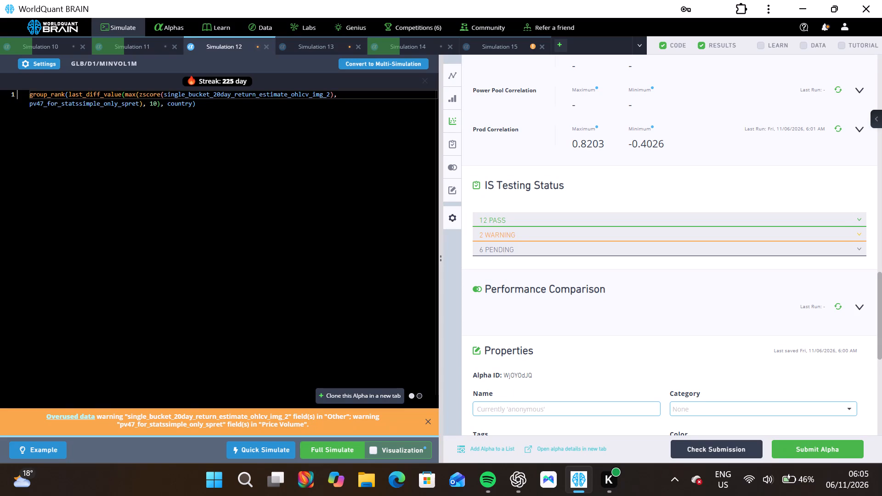
# Run full simulations of the Simulation 12 and Simulation 13 alphas with their updated neutralization settings.
pyautogui.click(342, 452)
pyautogui.click(303, 45)
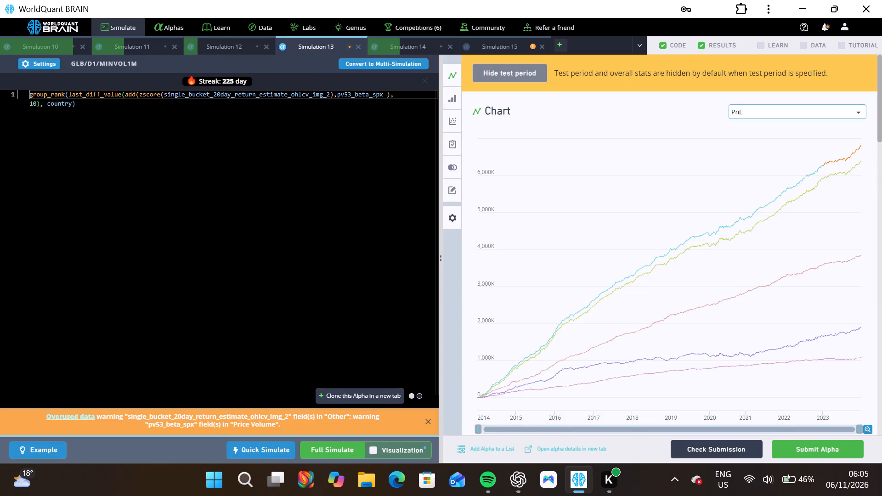
pyautogui.click(344, 451)
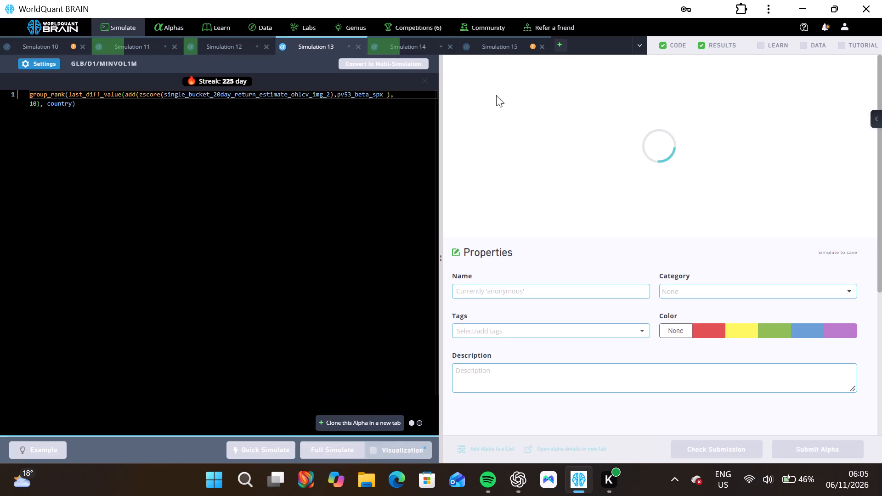
# Show Simulation 15's test period, review its IS summary, regional figures and passed IS tests, and run its Prod Correlation check.
pyautogui.click(507, 44)
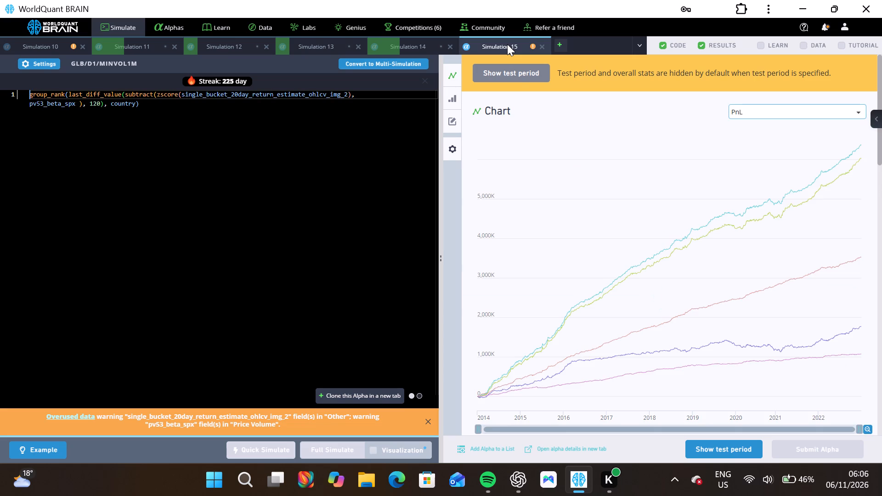
pyautogui.click(735, 447)
pyautogui.scroll(-7, 723, 388)
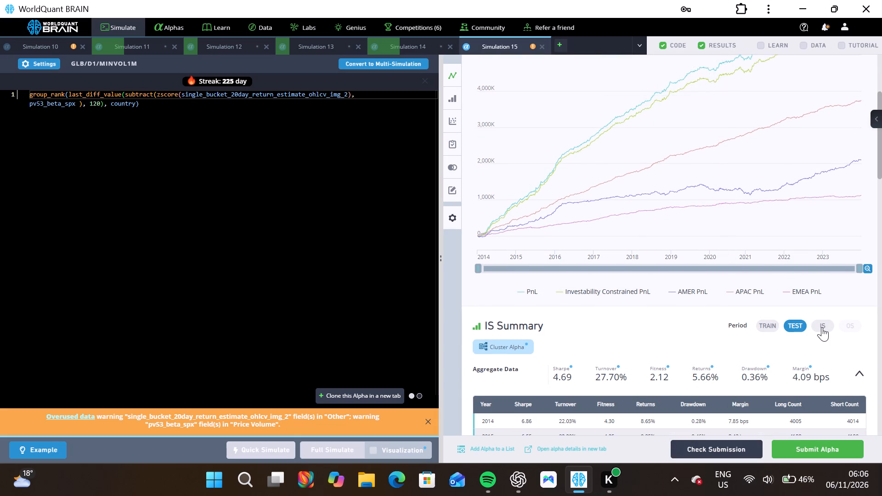
pyautogui.click(822, 327)
pyautogui.scroll(-20, 680, 374)
pyautogui.scroll(-5, 680, 374)
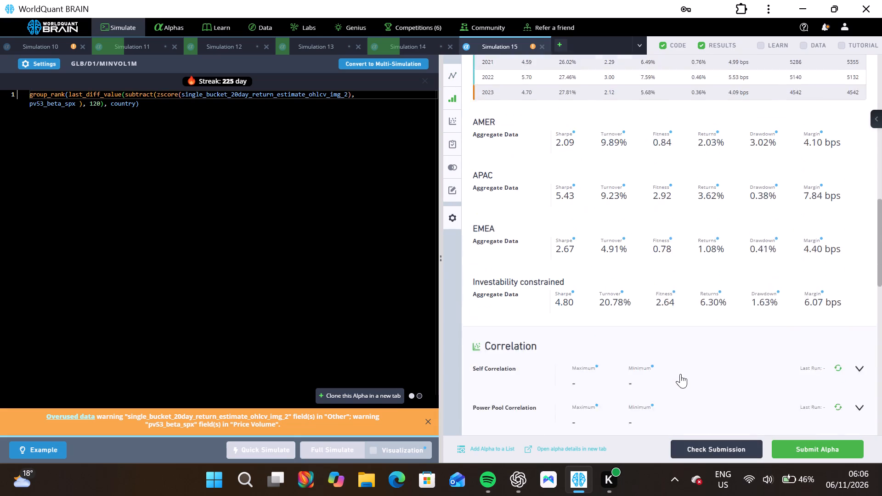
pyautogui.scroll(-6, 680, 374)
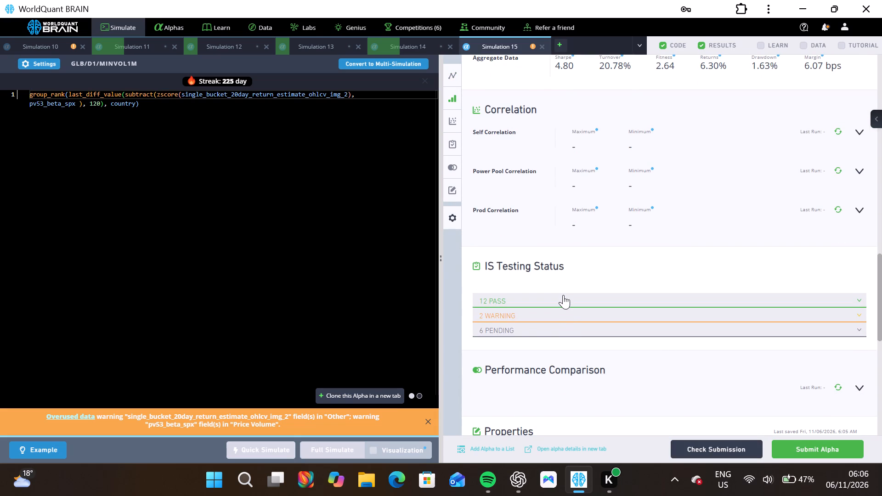
pyautogui.click(563, 295)
pyautogui.click(836, 207)
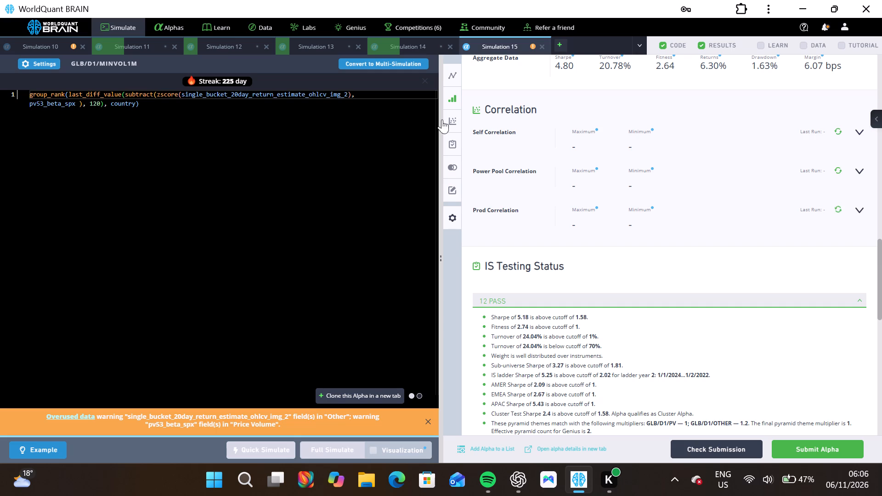
# Show Simulation 10's test period, review its IS test warnings, passed tests and yearly summary, and run its Prod Correlation check.
pyautogui.click(52, 44)
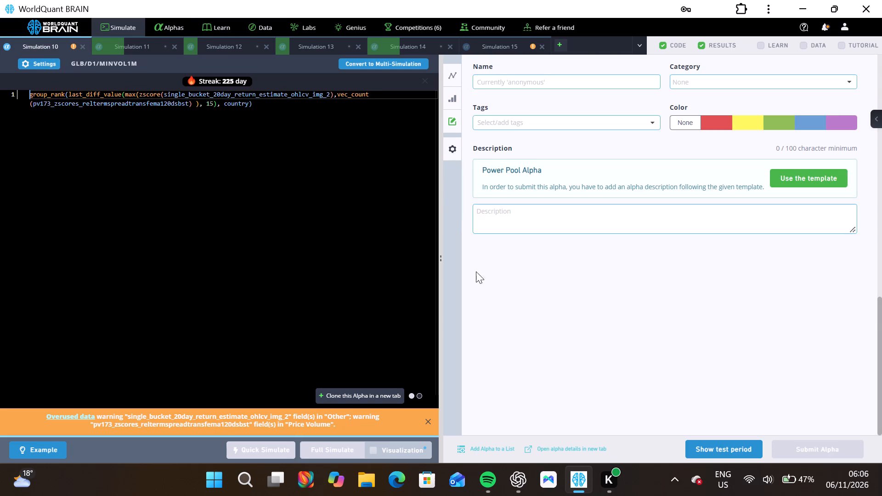
pyautogui.click(743, 445)
pyautogui.click(586, 252)
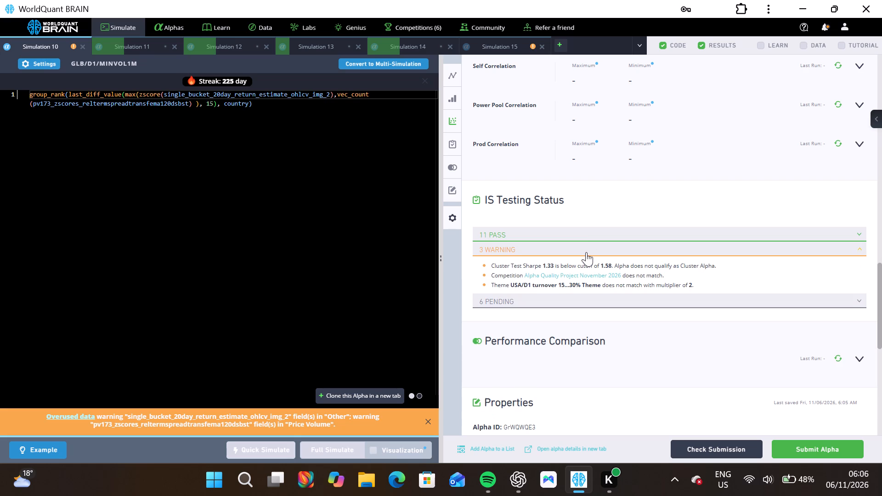
pyautogui.click(837, 141)
pyautogui.click(594, 236)
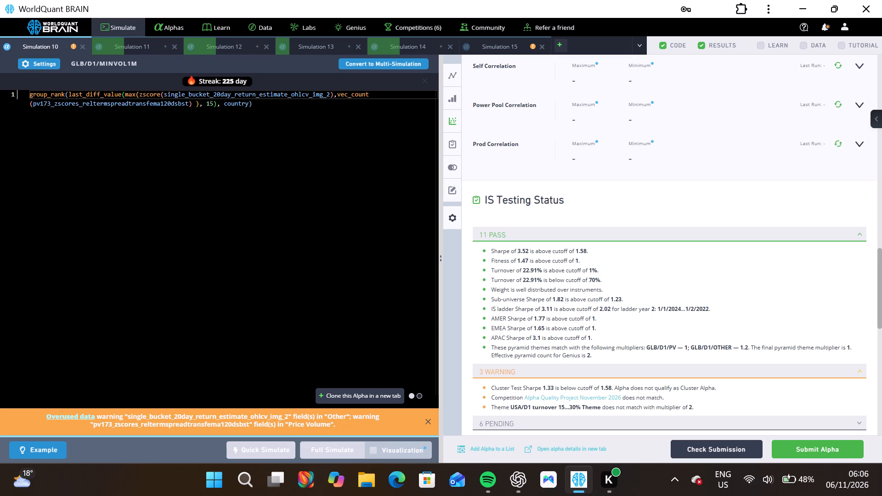
pyautogui.scroll(7, 668, 211)
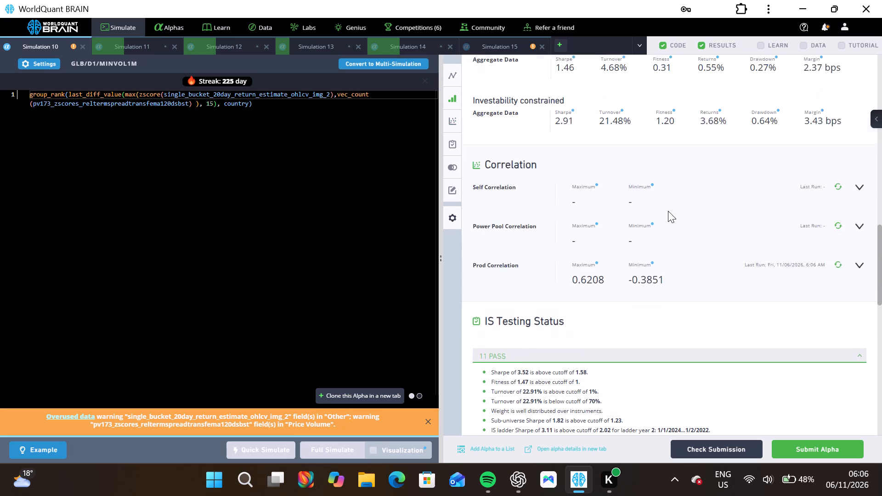
pyautogui.scroll(2, 668, 211)
pyautogui.scroll(-1, 668, 211)
pyautogui.scroll(15, 668, 211)
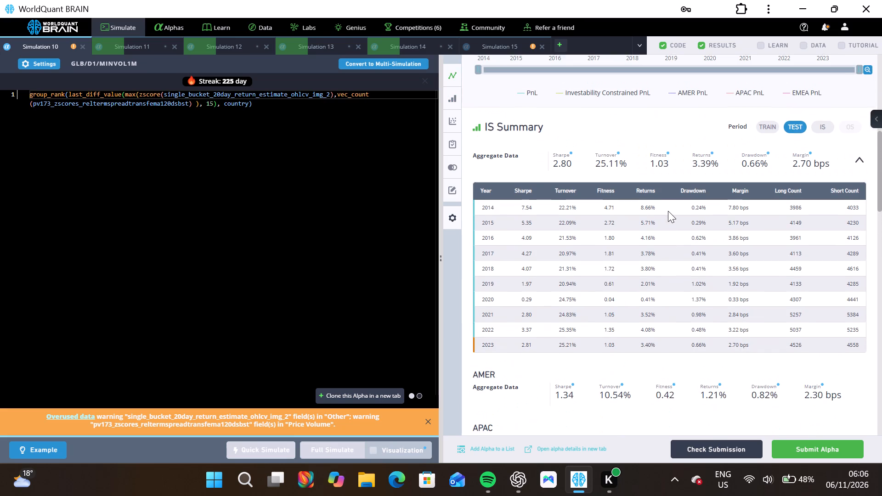
pyautogui.scroll(1, 668, 211)
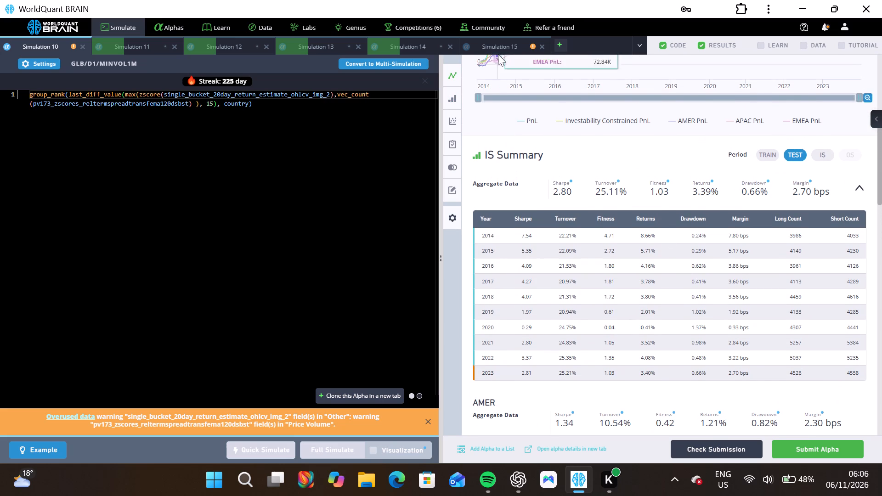
# Replace the subtract operator with max in the Simulation 15 expression and try to run a full simulation.
pyautogui.click(499, 46)
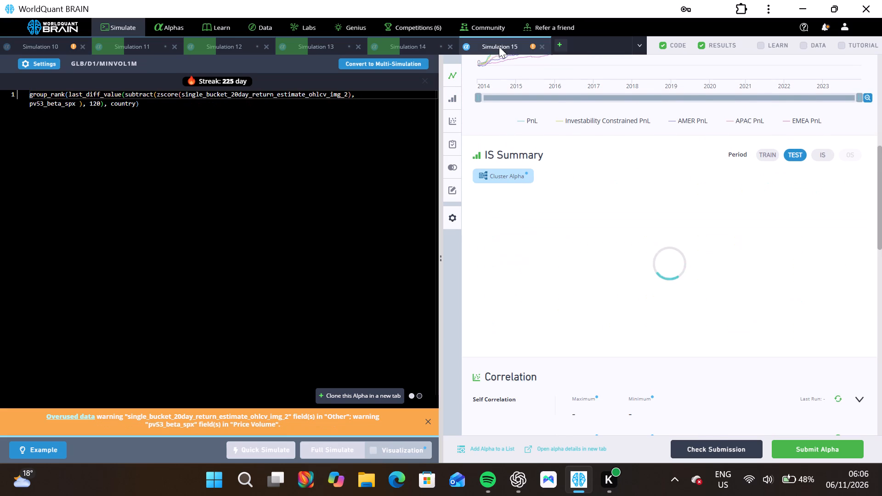
pyautogui.doubleClick(139, 99)
pyautogui.write('max')
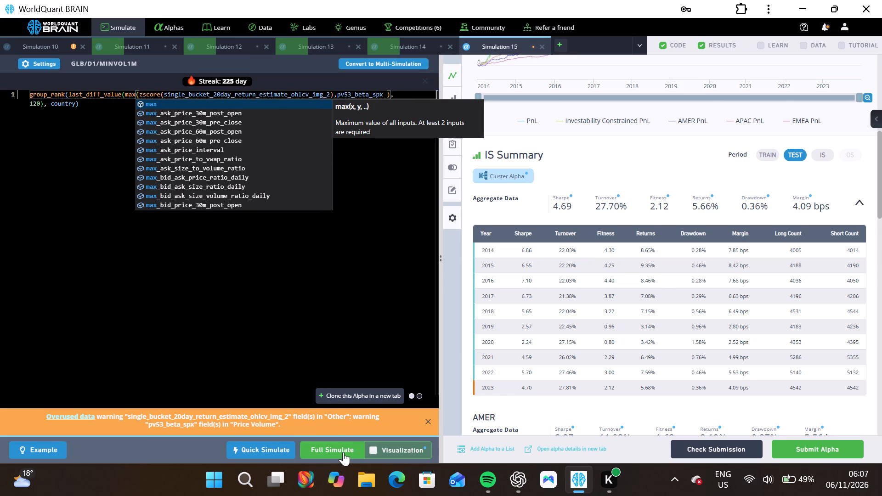
pyautogui.click(343, 452)
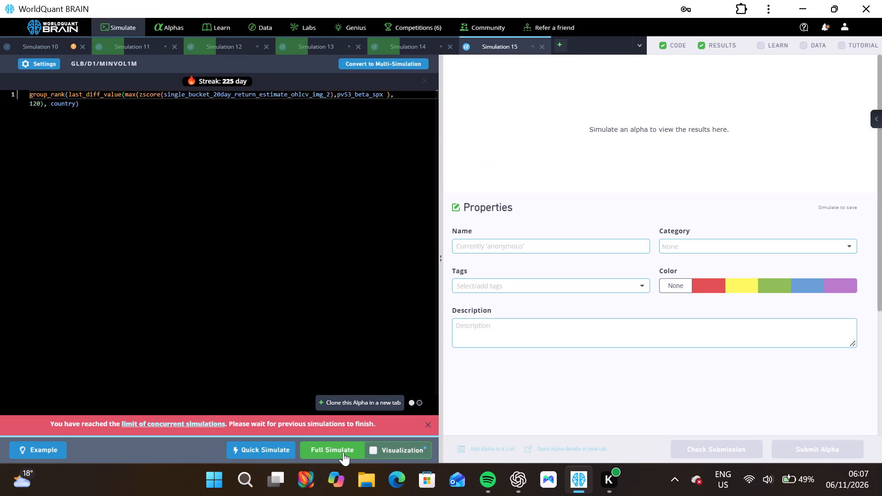
# Re-examine the Simulation 10 alpha's PnL chart, test-period IS summary, regional aggregate data and Prod Correlation.
pyautogui.click(57, 51)
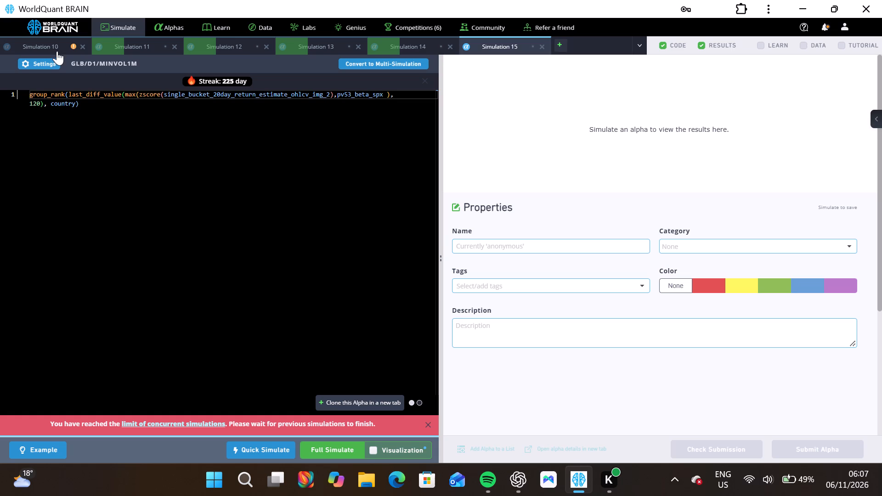
pyautogui.click(51, 42)
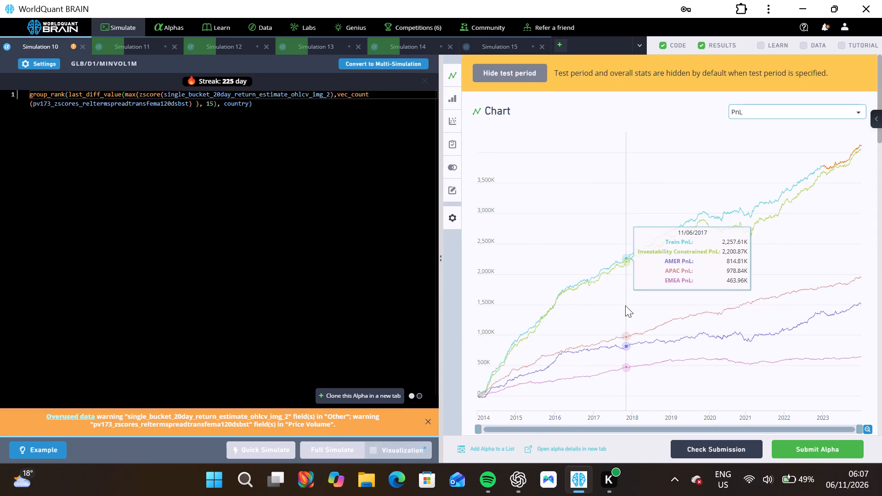
pyautogui.click(376, 370)
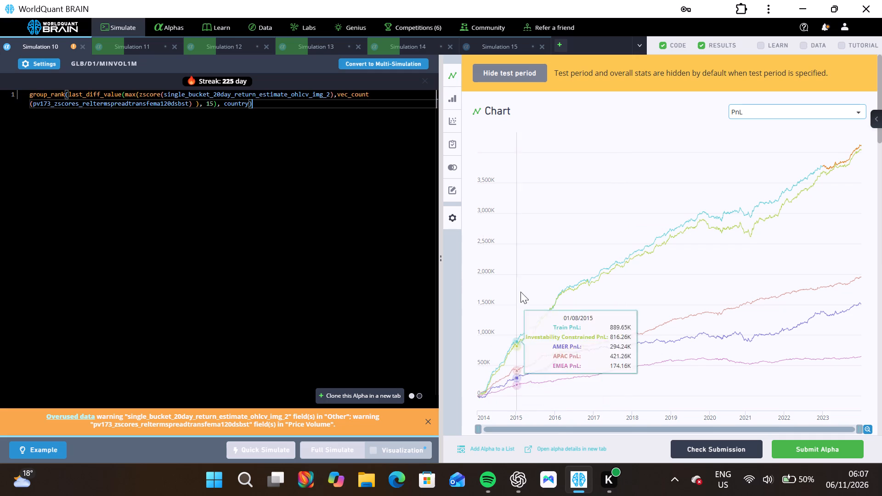
pyautogui.scroll(-14, 544, 282)
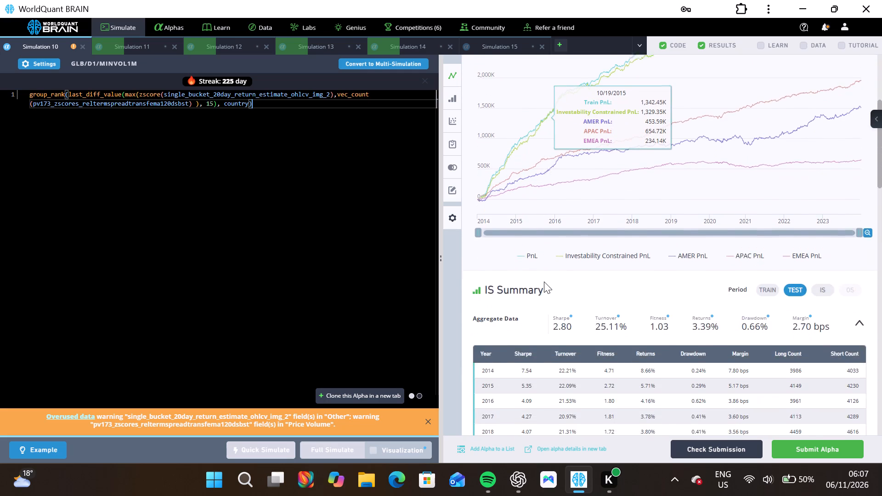
pyautogui.scroll(-4, 544, 282)
pyautogui.scroll(1, 544, 282)
pyautogui.scroll(-14, 544, 280)
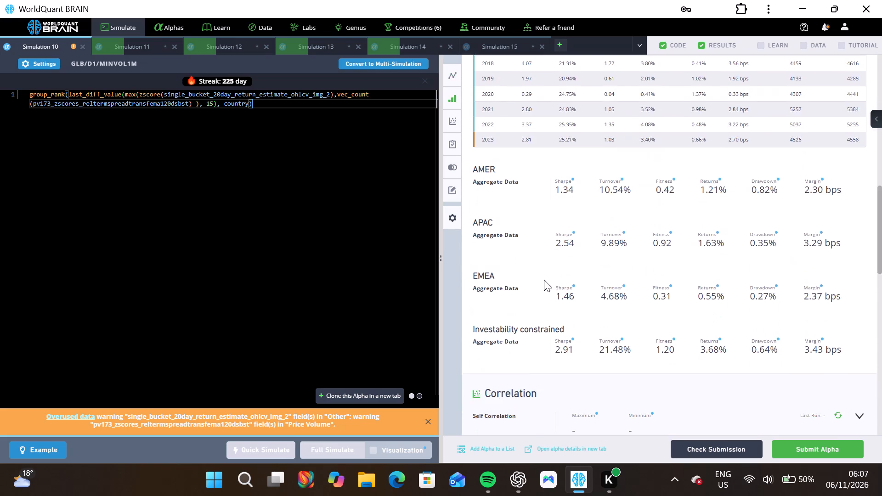
pyautogui.scroll(-8, 544, 280)
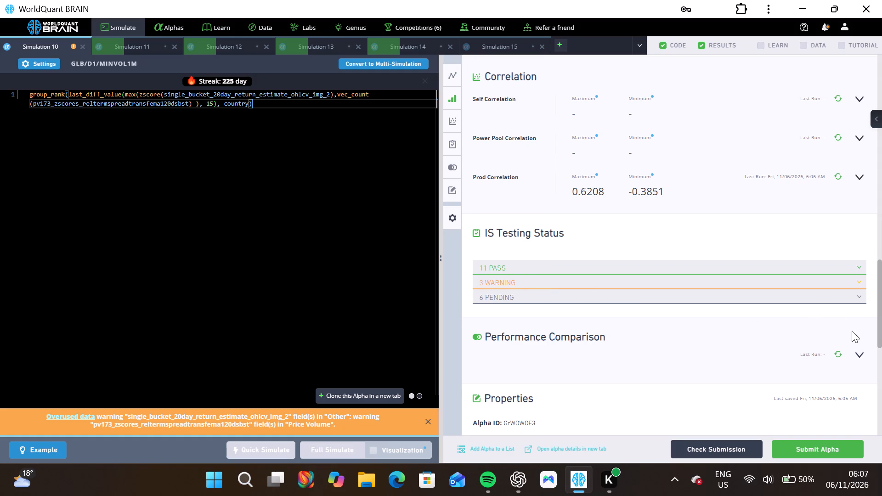
# Run Simulation 10's Performance Comparison and examine its aggregate data, yearly after-submission changes and combined PnL chart.
pyautogui.click(858, 355)
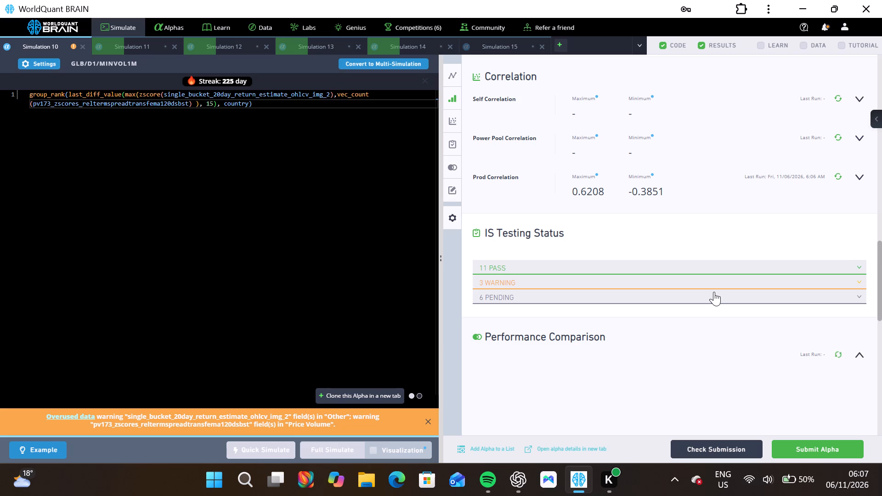
pyautogui.scroll(-10, 714, 292)
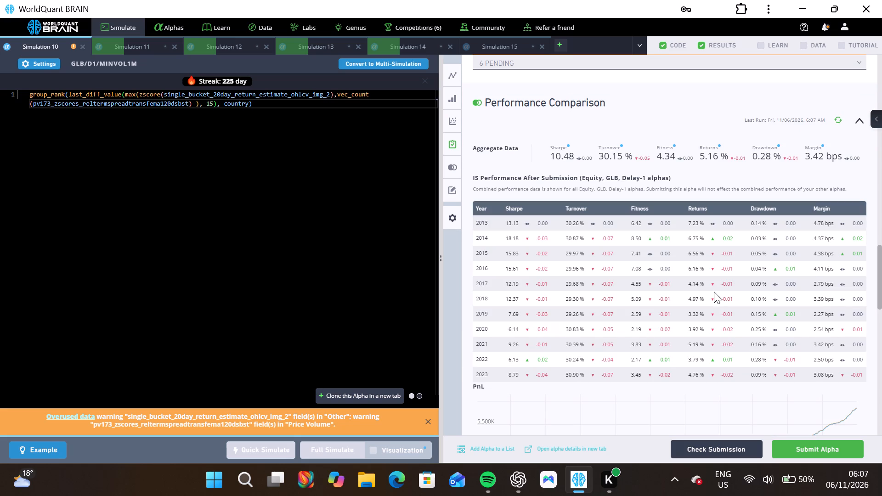
pyautogui.scroll(-4, 681, 303)
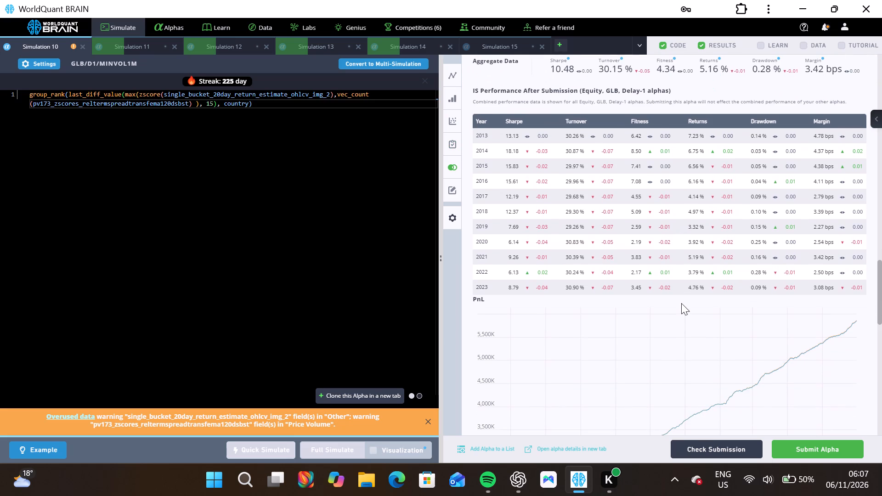
pyautogui.scroll(-2, 681, 303)
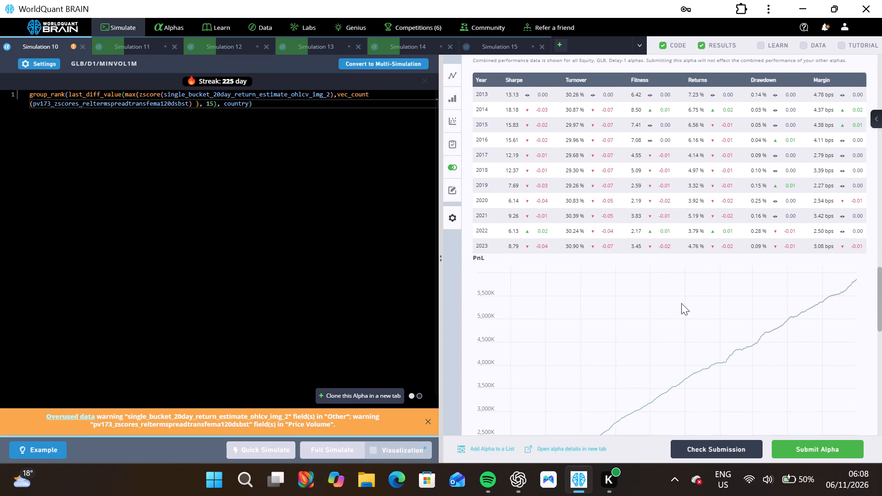
pyautogui.scroll(-6, 681, 303)
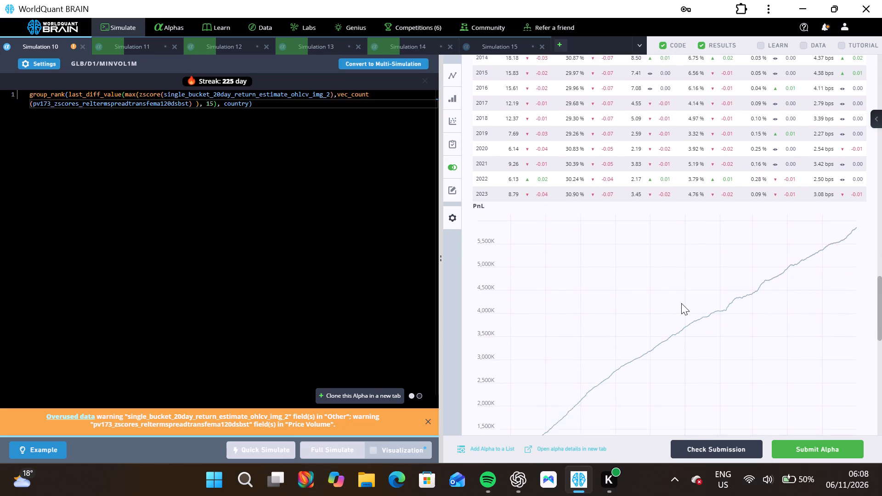
pyautogui.scroll(-20, 681, 303)
pyautogui.scroll(20, 681, 303)
pyautogui.scroll(12, 681, 303)
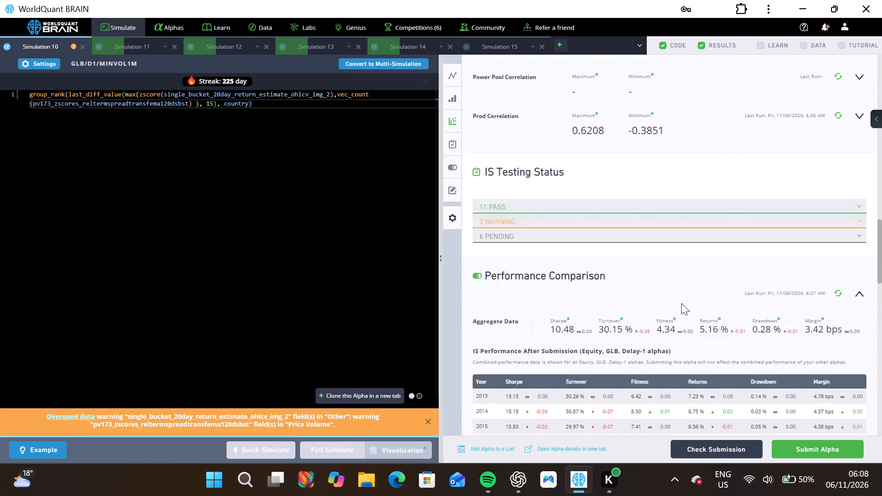
pyautogui.scroll(20, 681, 303)
pyautogui.scroll(20, 681, 303)
pyautogui.scroll(17, 681, 303)
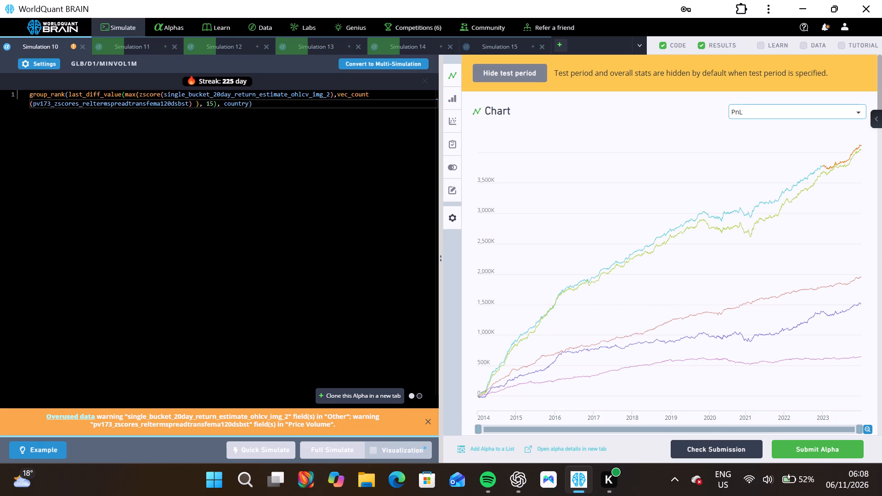
# Clone the Simulation 10 alpha into a new tab and replace its zscore operator with rank.
pyautogui.click(367, 399)
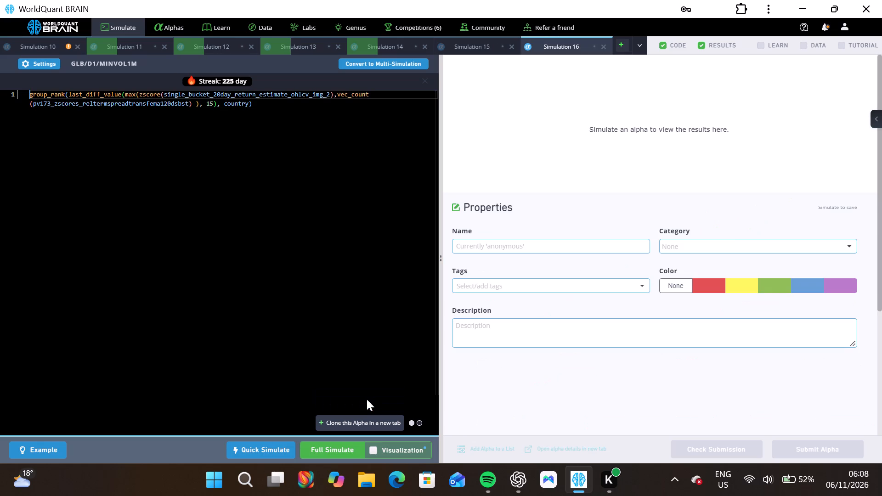
pyautogui.doubleClick(148, 92)
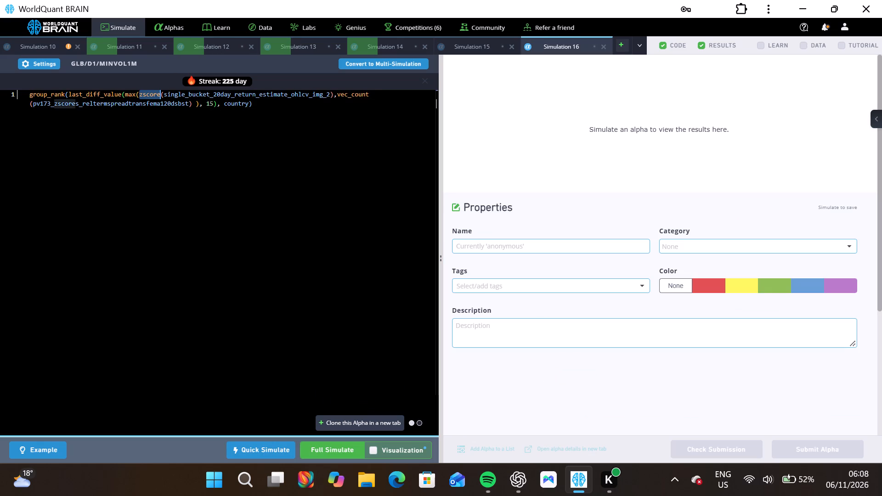
pyautogui.write('rank')
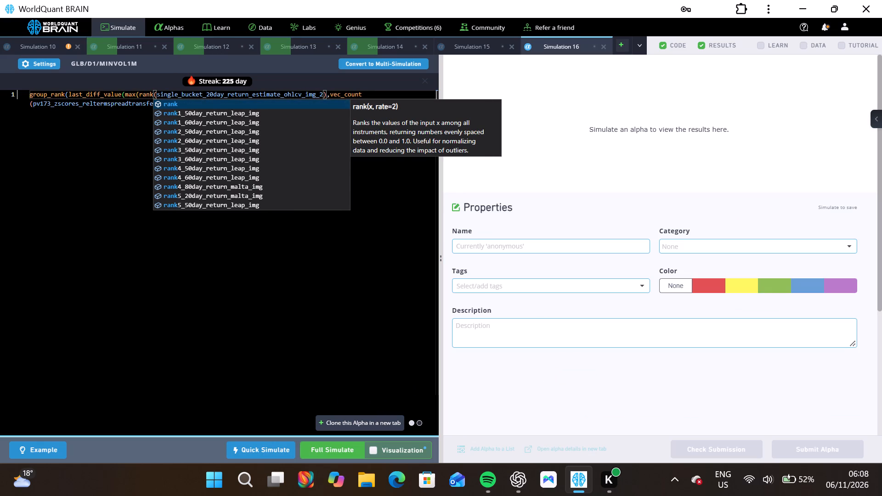
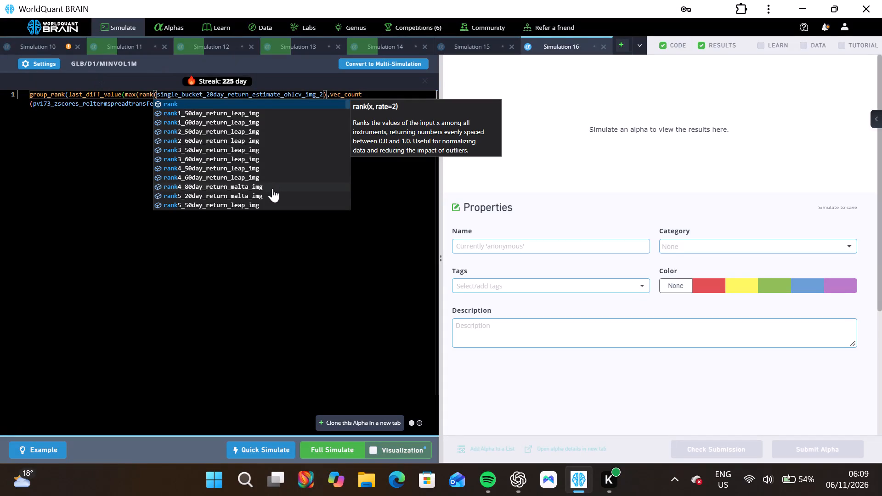
# Dismiss the autocomplete suggestions, keeping rank as typed in the Simulation 16 expression.
pyautogui.click(94, 208)
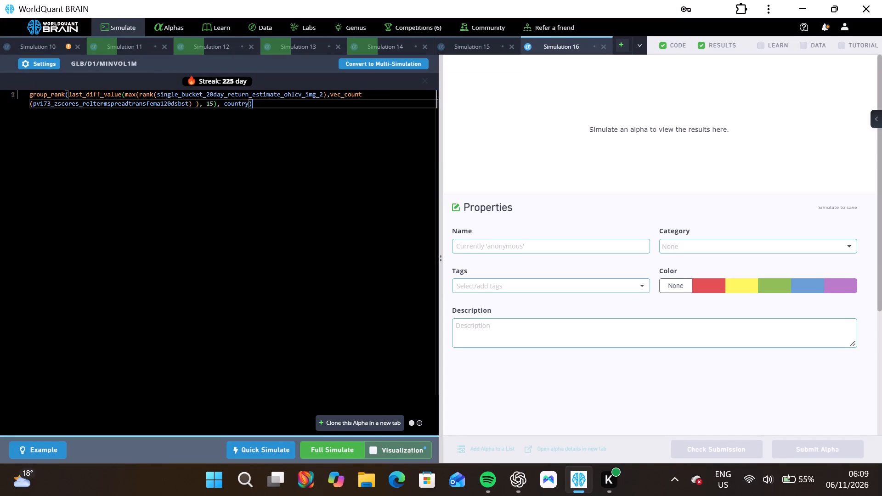
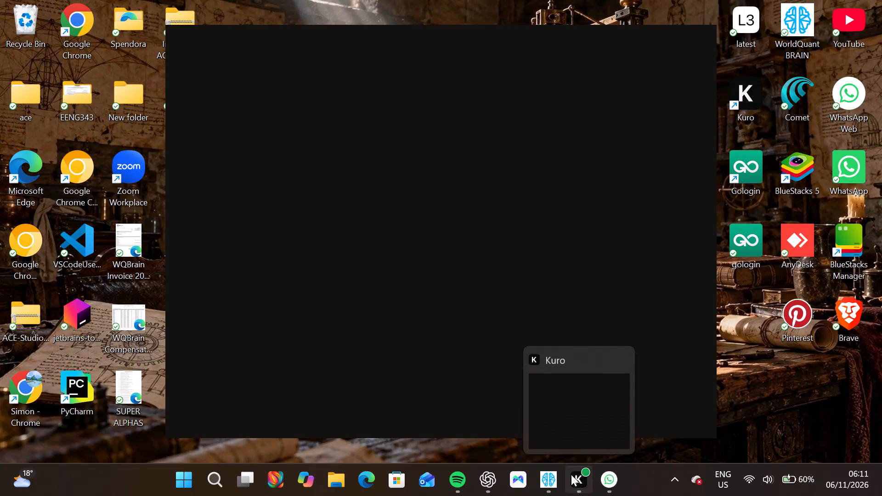
# Switch back to WorldQuant BRAIN and run a full simulation of the Simulation 16 alpha.
pyautogui.click(553, 476)
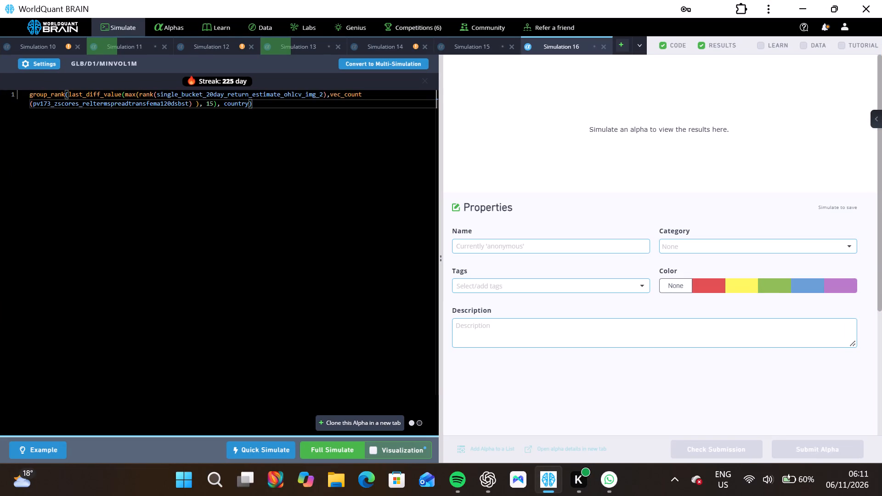
pyautogui.click(346, 449)
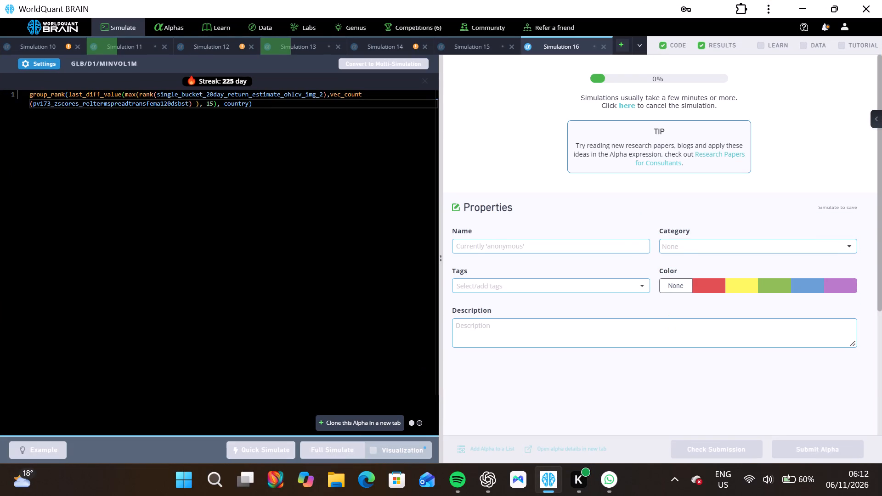
# Open Simulation 15 and run a full simulation of its max/zscore alpha with the 120-day window.
pyautogui.click(481, 46)
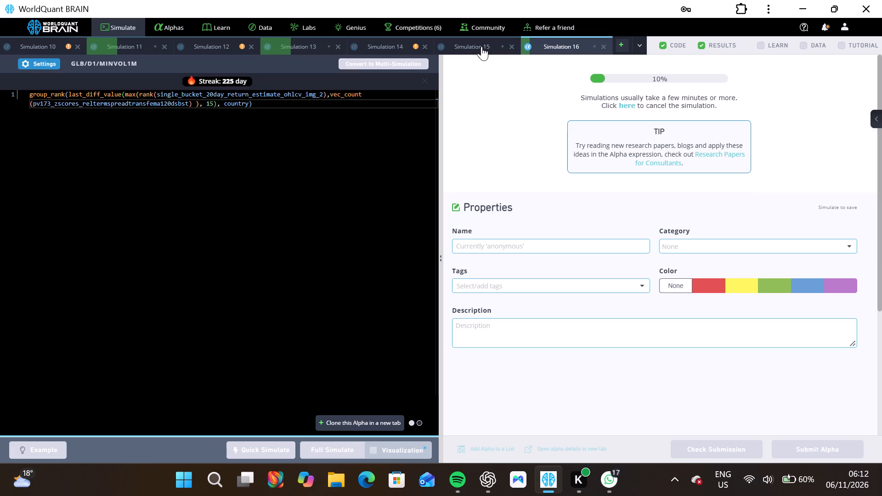
pyautogui.click(481, 46)
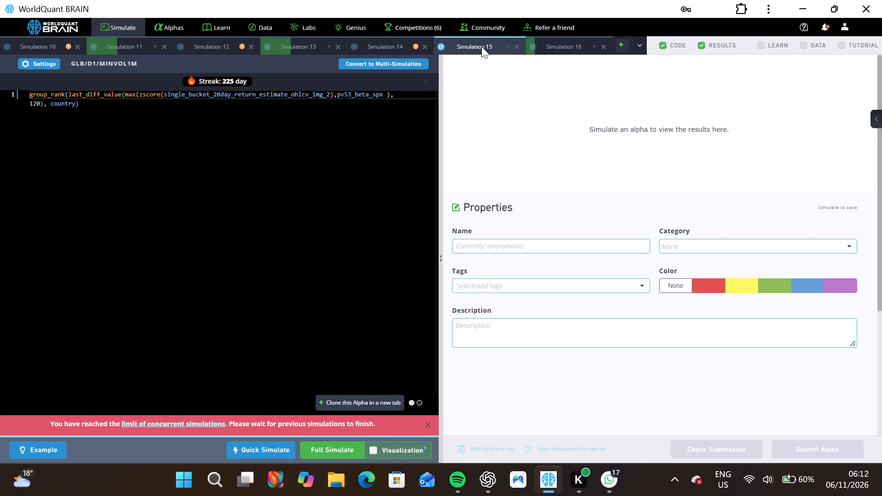
pyautogui.click(481, 46)
pyautogui.click(345, 451)
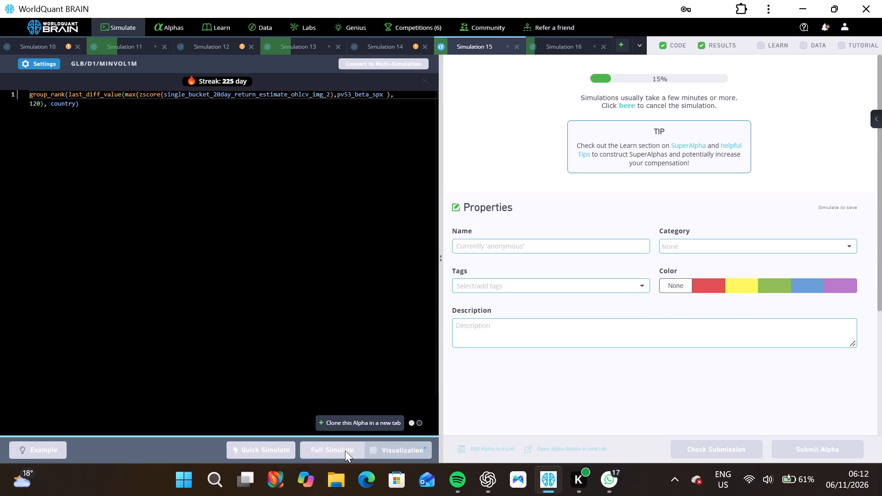
# Reveal the test period for Simulation 14 and switch its IS Summary to the IS period.
pyautogui.click(402, 49)
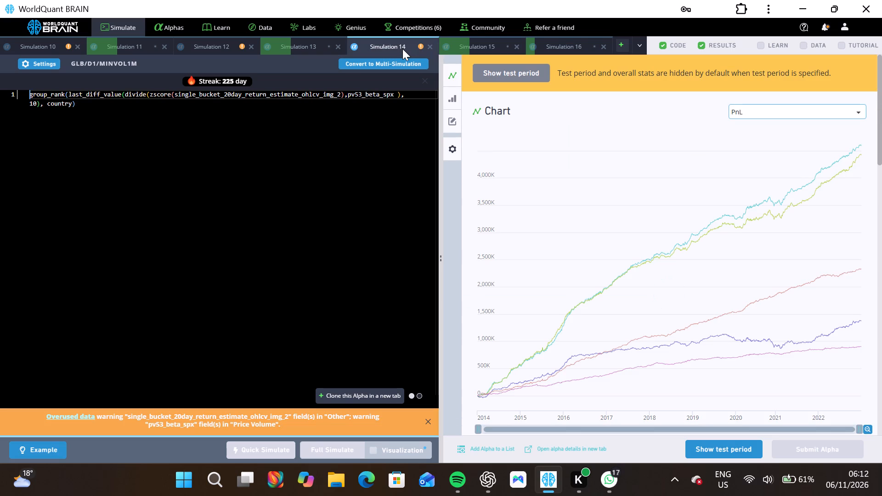
pyautogui.scroll(-5, 705, 244)
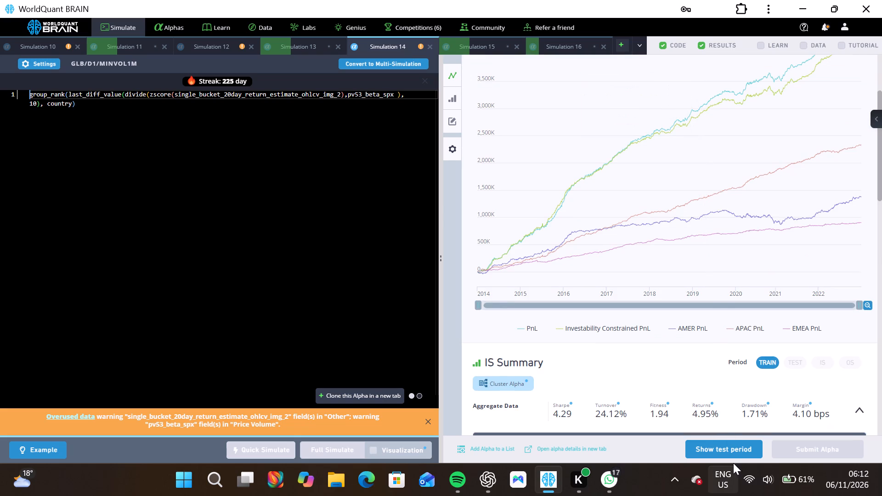
pyautogui.click(732, 451)
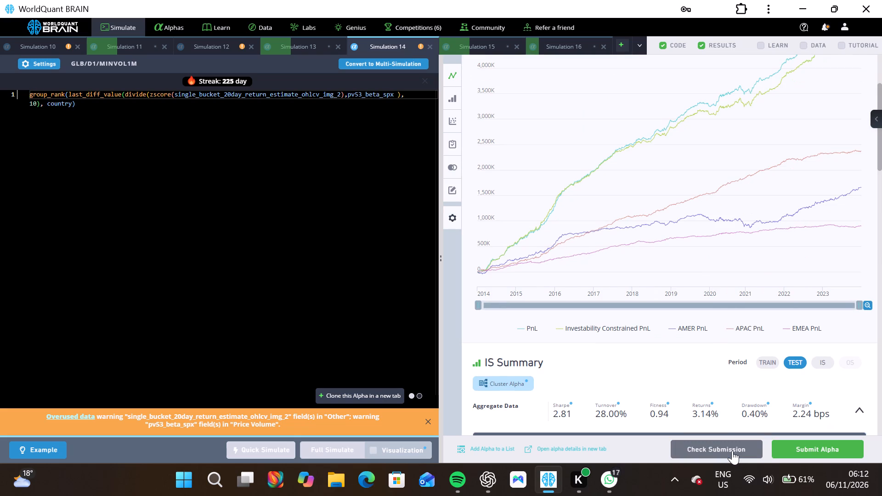
pyautogui.click(824, 363)
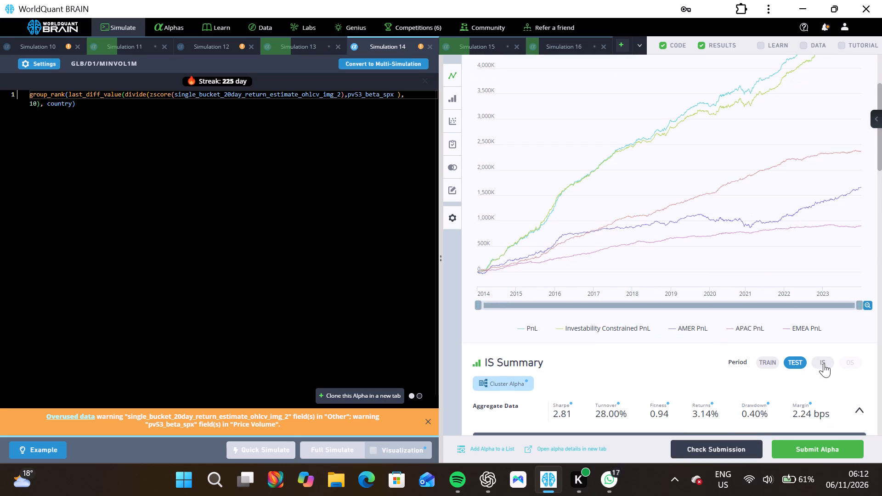
# Run the Prod Correlation check for the Simulation 14 alpha.
pyautogui.scroll(-16, 737, 412)
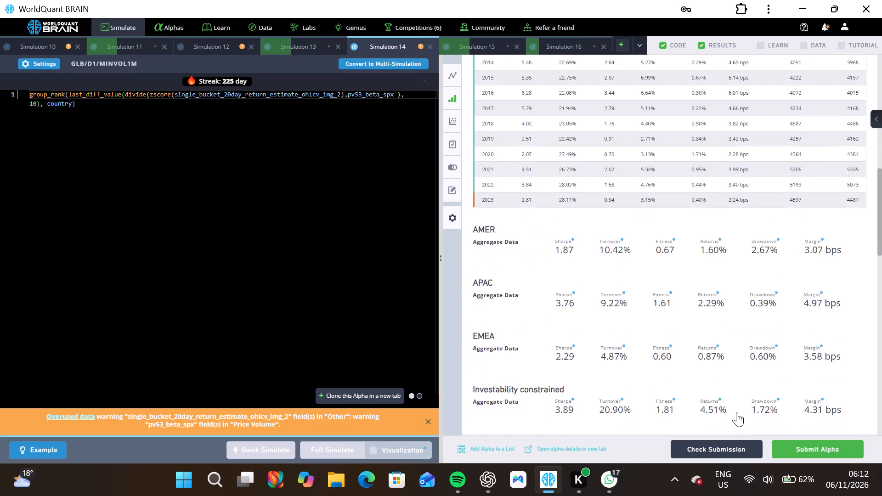
pyautogui.scroll(-16, 737, 412)
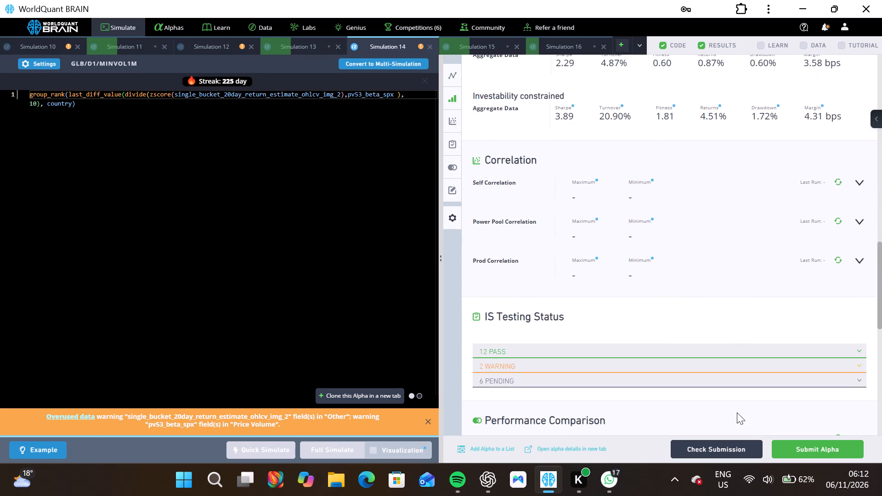
pyautogui.click(839, 259)
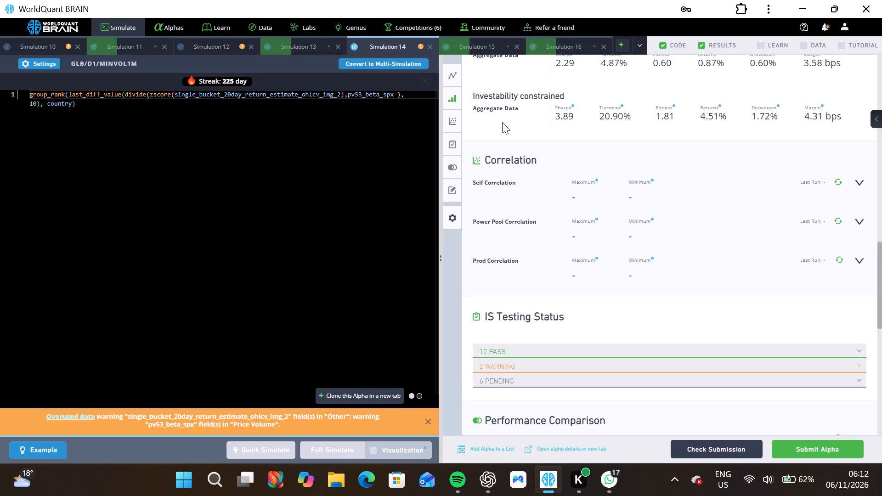
# Examine the Genius page's eligibility criteria, tie breaker criteria and Osmosis Allocation for the current quarter.
pyautogui.doubleClick(355, 30)
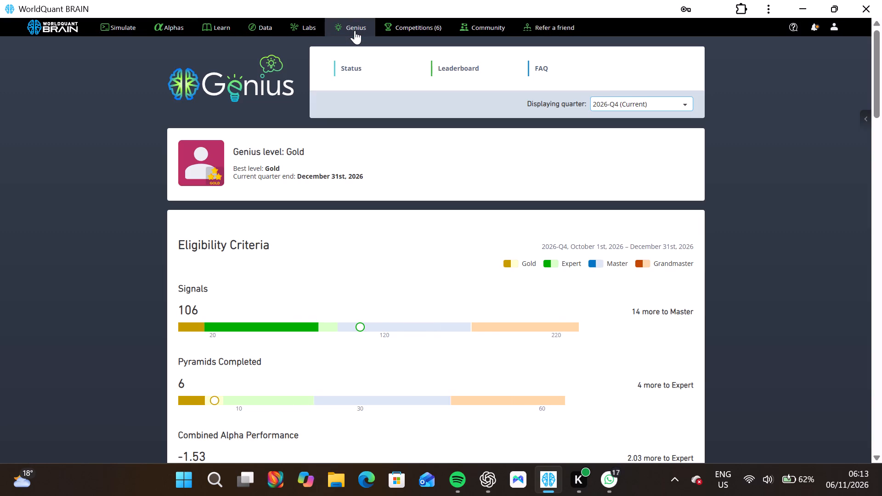
pyautogui.scroll(-14, 306, 248)
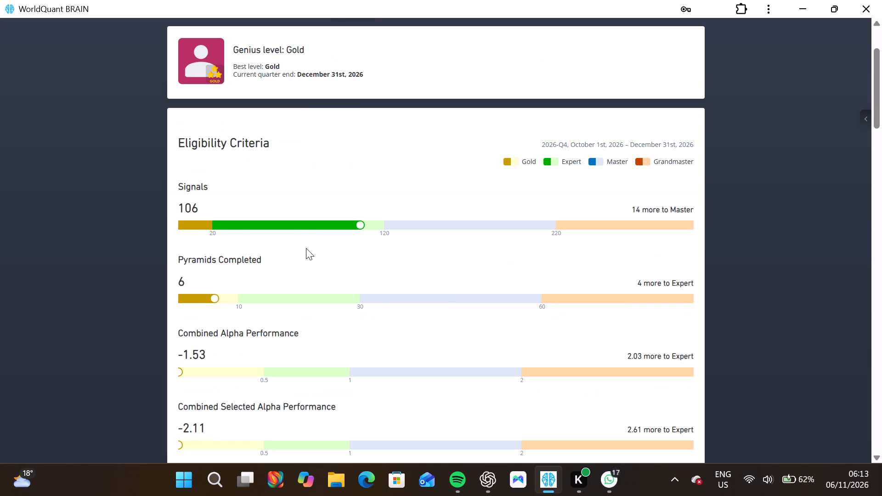
pyautogui.scroll(-5, 306, 248)
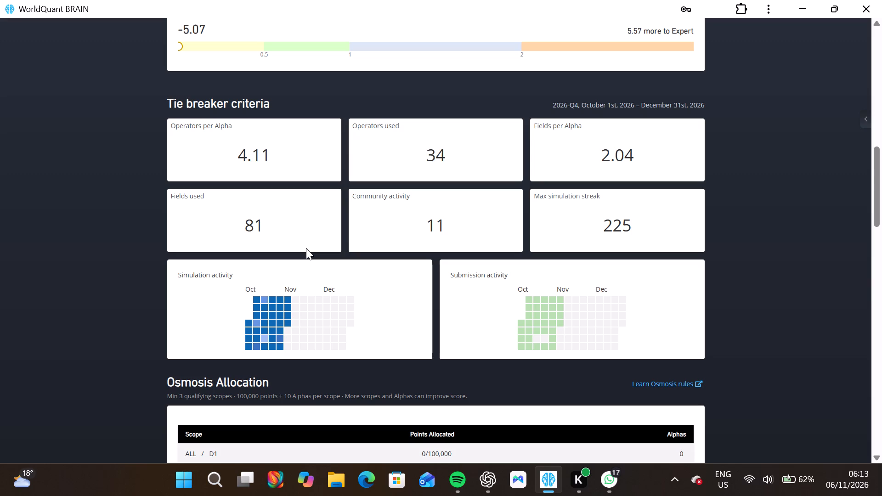
pyautogui.scroll(6, 306, 248)
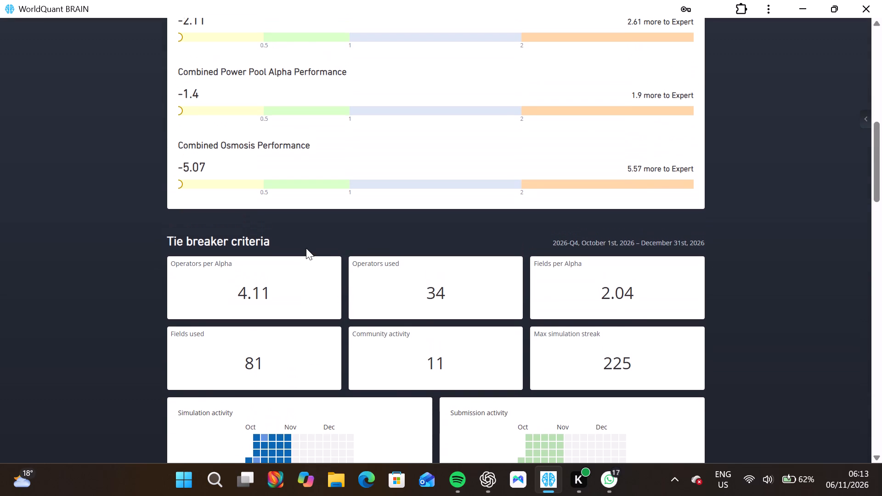
pyautogui.scroll(-15, 306, 248)
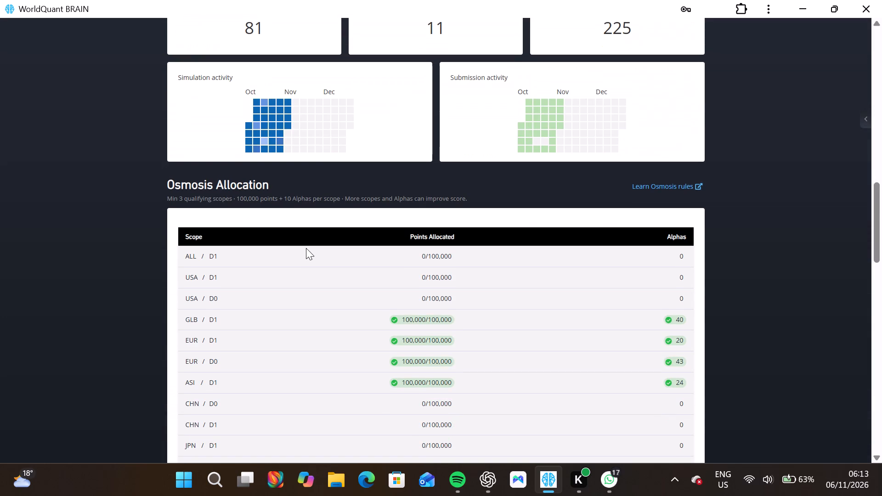
pyautogui.scroll(3, 306, 248)
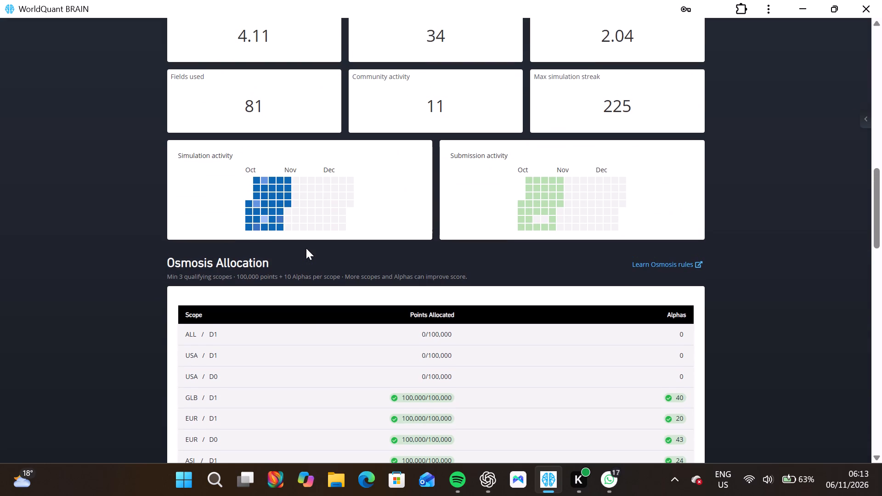
pyautogui.scroll(5, 306, 248)
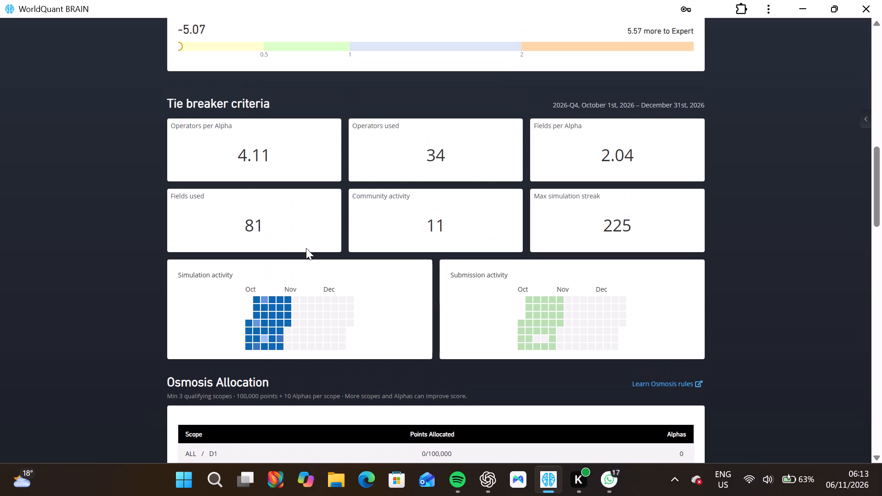
pyautogui.scroll(20, 306, 248)
pyautogui.scroll(9, 306, 248)
pyautogui.scroll(-5, 306, 248)
pyautogui.scroll(7, 306, 248)
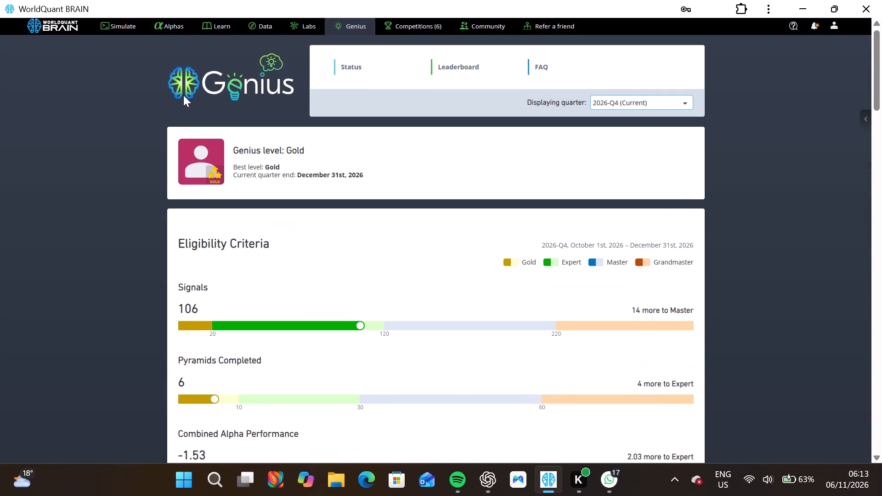
# Return to the simulation workspace and examine Simulation 14's Prod Correlation result.
pyautogui.click(125, 27)
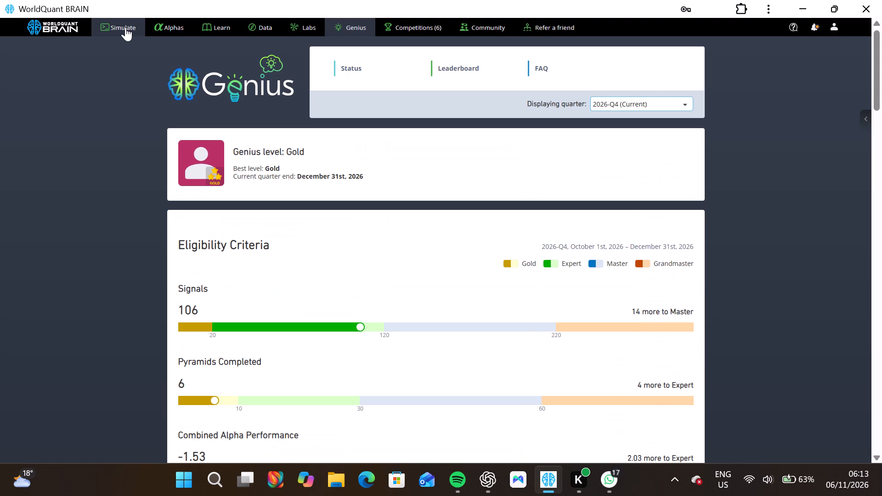
pyautogui.click(125, 27)
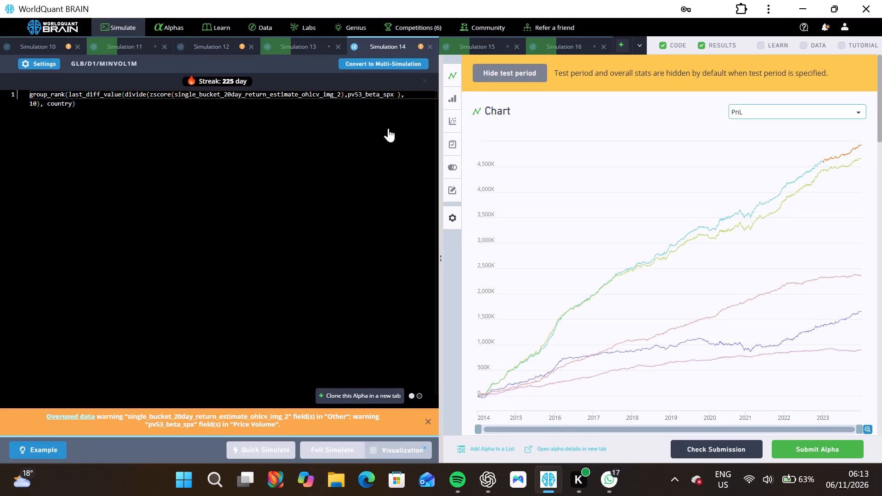
pyautogui.scroll(-20, 480, 197)
pyautogui.scroll(-15, 480, 197)
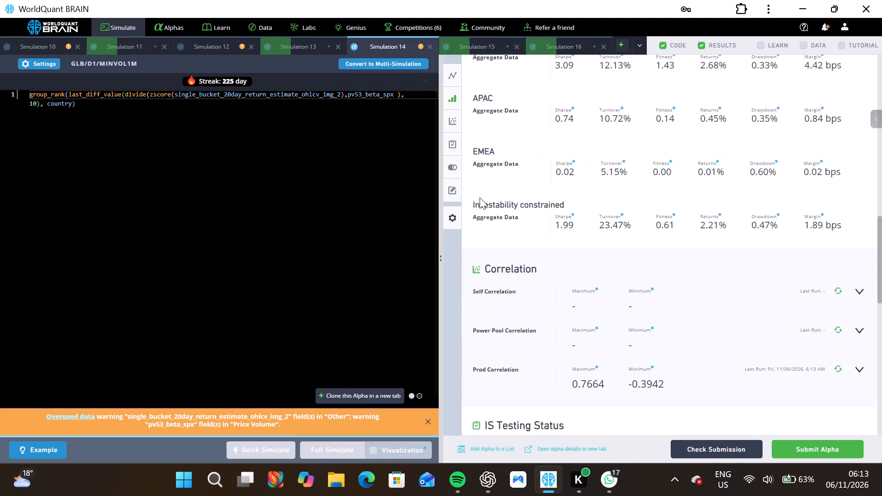
pyautogui.scroll(-1, 480, 197)
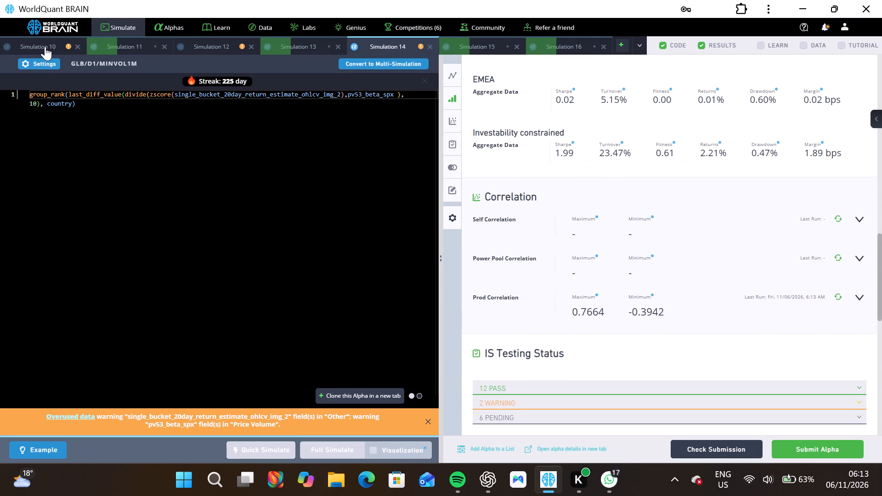
pyautogui.click(45, 46)
pyautogui.scroll(3, 569, 152)
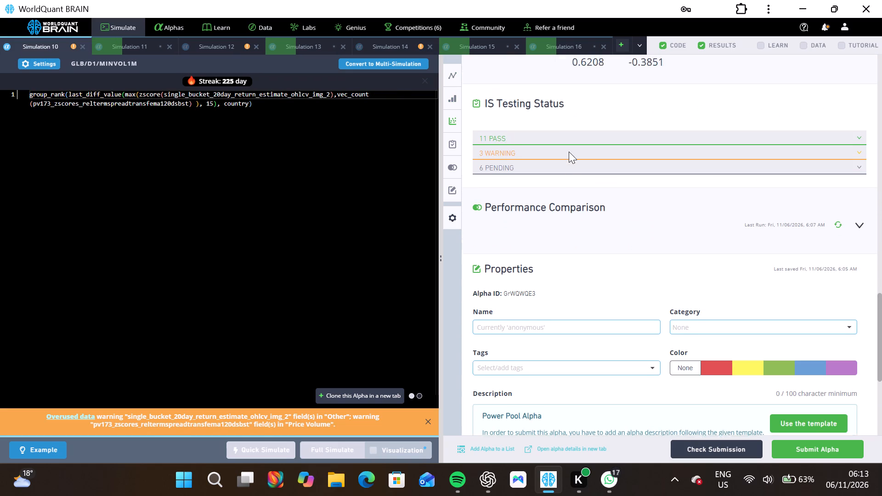
pyautogui.scroll(2, 569, 152)
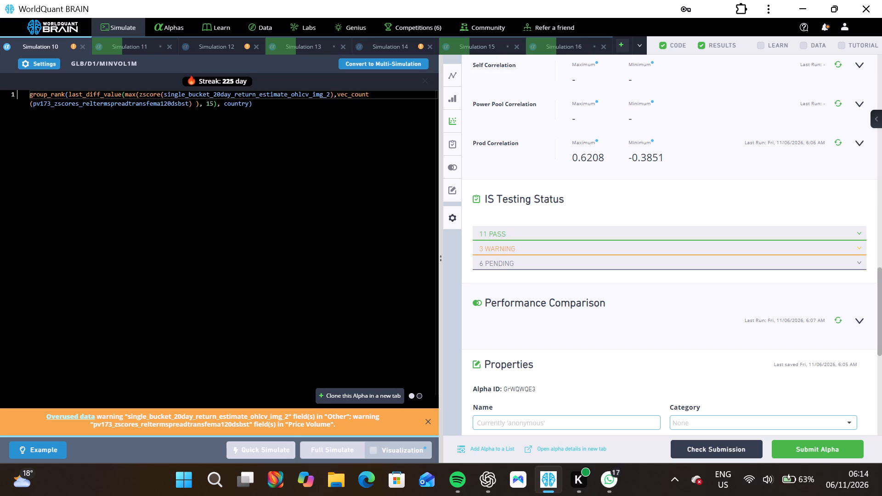
pyautogui.tripleClick(171, 117)
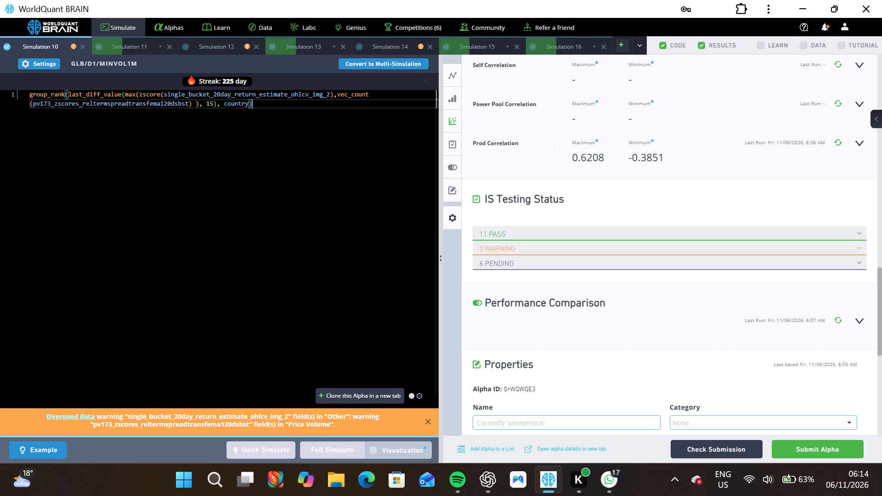
pyautogui.click(171, 117)
pyautogui.hotkey('ctrl', 'c')
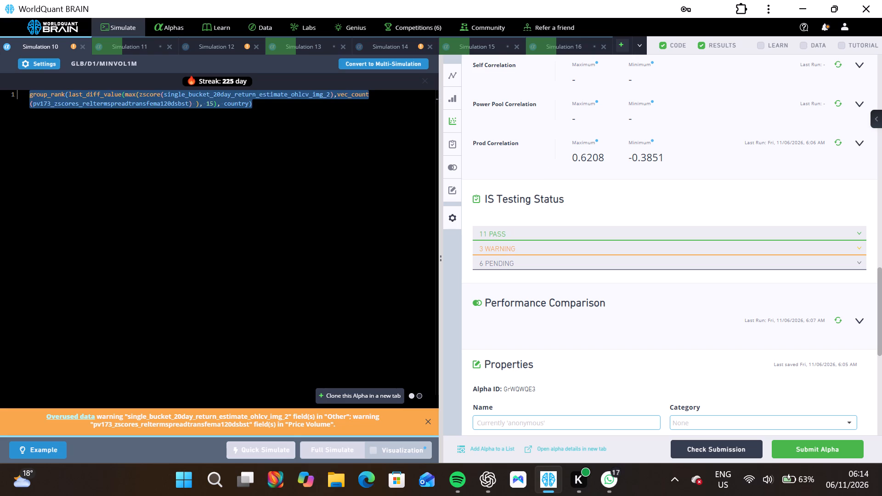
pyautogui.click(488, 483)
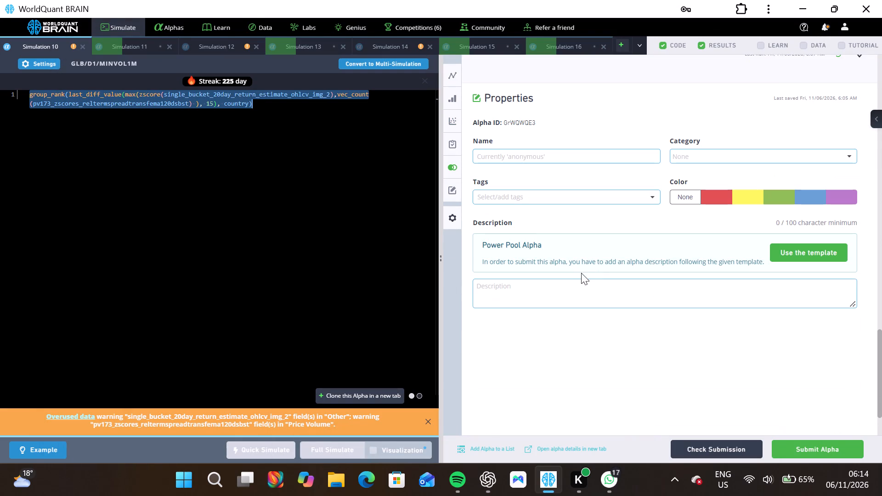
pyautogui.click(549, 297)
pyautogui.hotkey('ctrl', 'v')
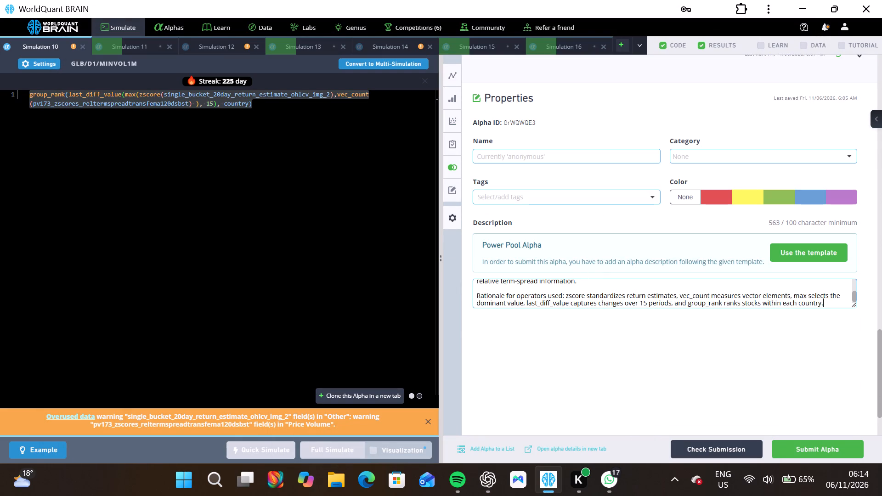
# Submit the Simulation 10 alpha.
pyautogui.click(817, 448)
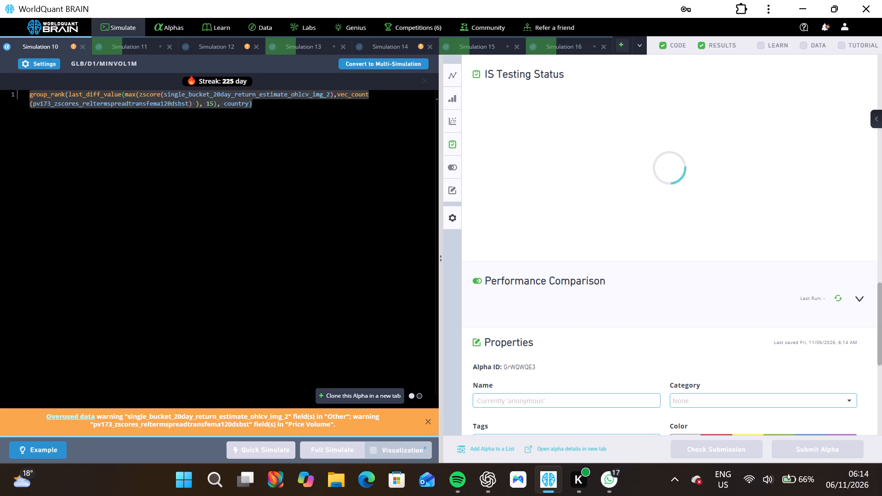
# Show Simulation 12's test period and expand the passed and warning checks in its IS Testing Status.
pyautogui.click(218, 44)
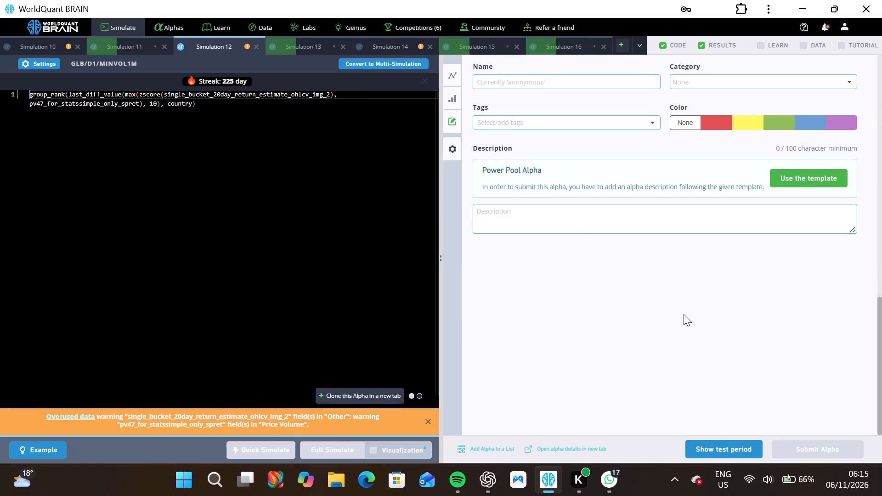
pyautogui.click(706, 448)
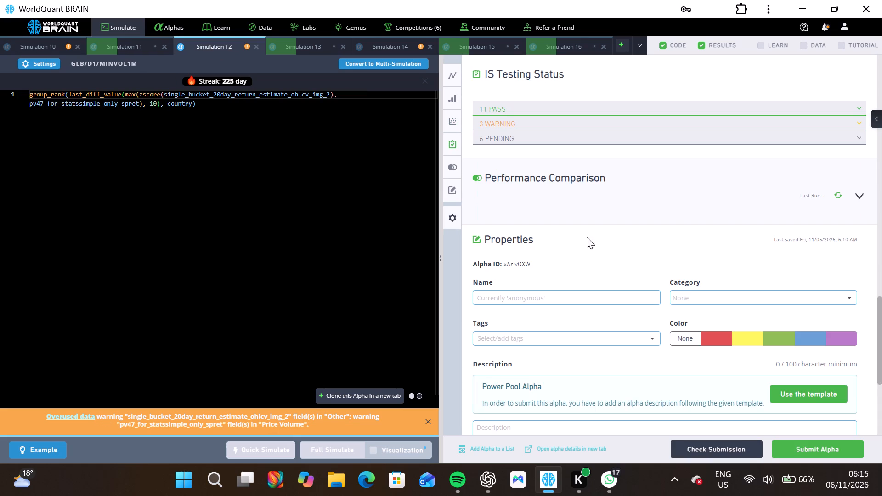
pyautogui.scroll(7, 582, 231)
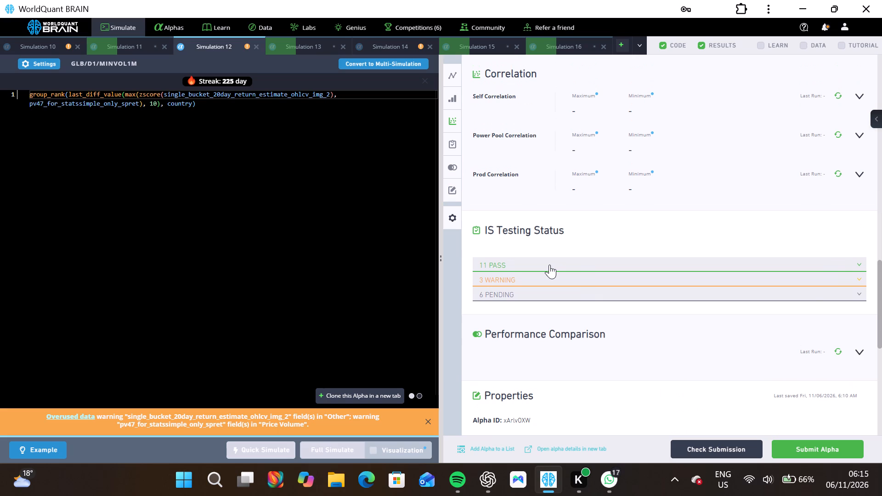
pyautogui.click(549, 265)
pyautogui.scroll(-3, 580, 299)
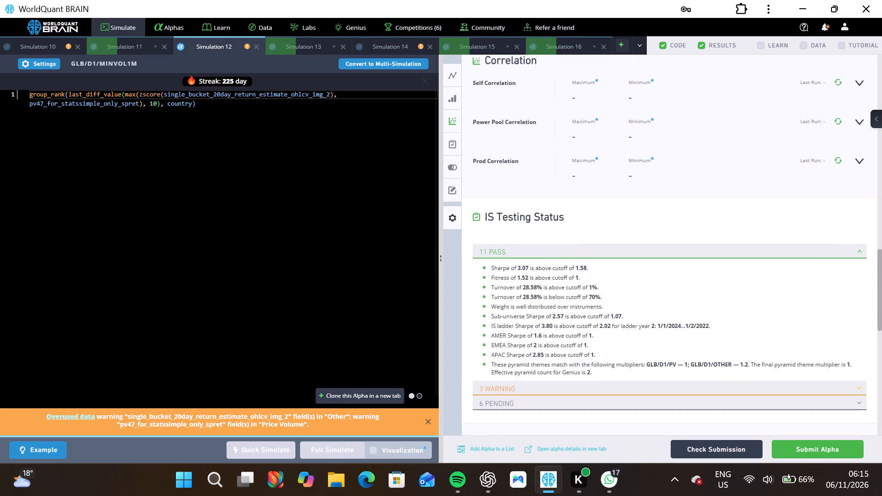
pyautogui.scroll(-2, 580, 299)
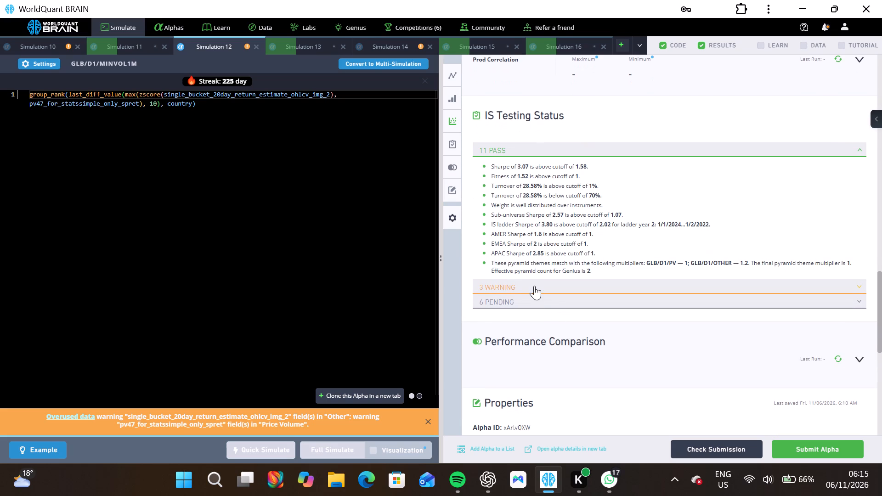
pyautogui.click(534, 286)
# Run the Prod Correlation check for Simulation 12 and examine its PnL chart and IS Summary.
pyautogui.scroll(2, 614, 288)
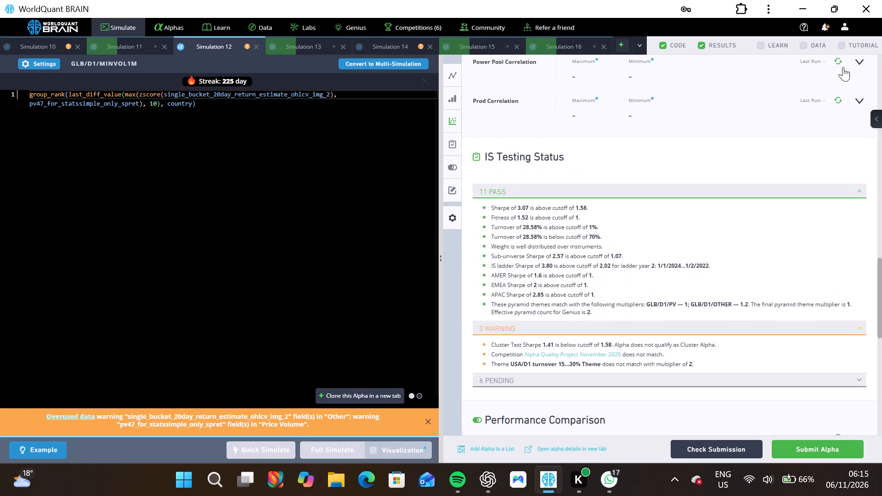
pyautogui.click(838, 101)
pyautogui.scroll(8, 751, 175)
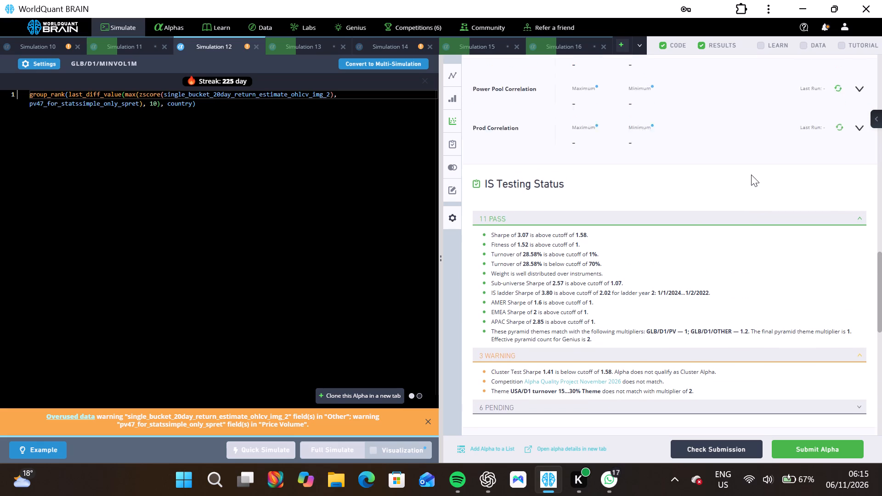
pyautogui.scroll(5, 751, 175)
pyautogui.scroll(-1, 751, 175)
pyautogui.scroll(20, 751, 175)
pyautogui.scroll(6, 751, 175)
pyautogui.scroll(-14, 751, 175)
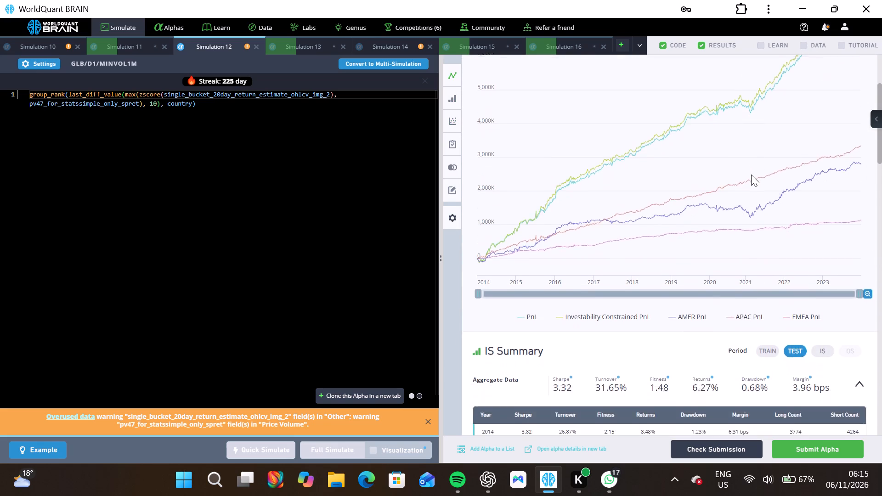
pyautogui.scroll(-20, 751, 175)
pyautogui.scroll(-7, 751, 175)
pyautogui.scroll(5, 751, 175)
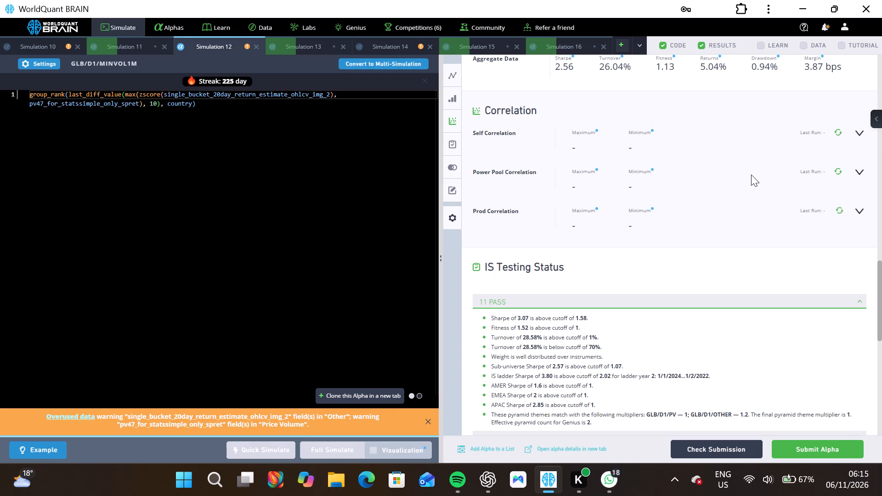
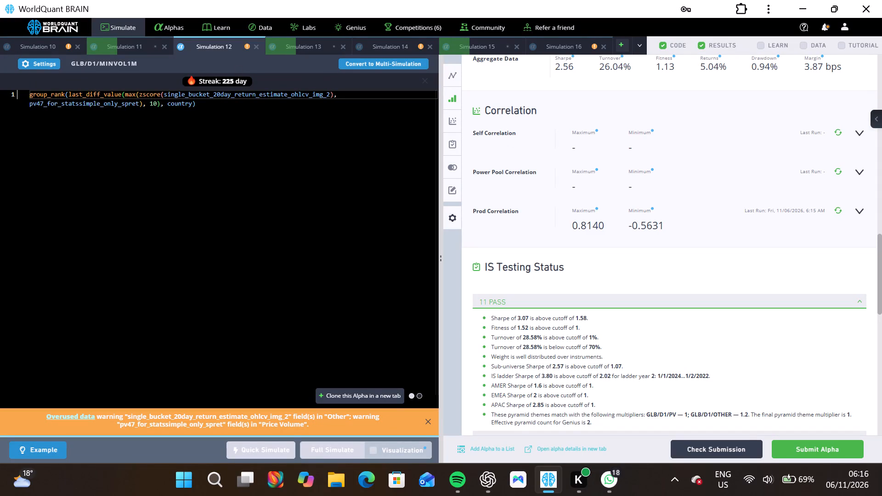
# Check Simulation 12's settings, close its tab, and return to the submitted Simulation 10 alpha.
pyautogui.click(55, 65)
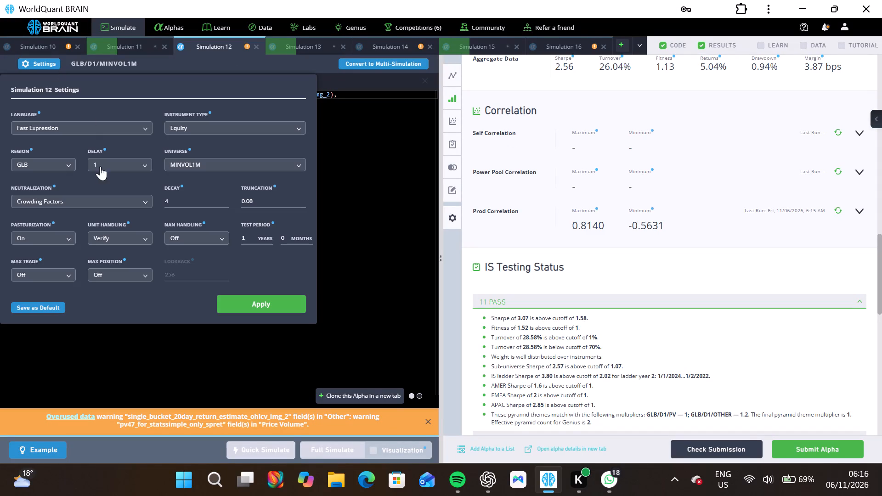
pyautogui.click(374, 231)
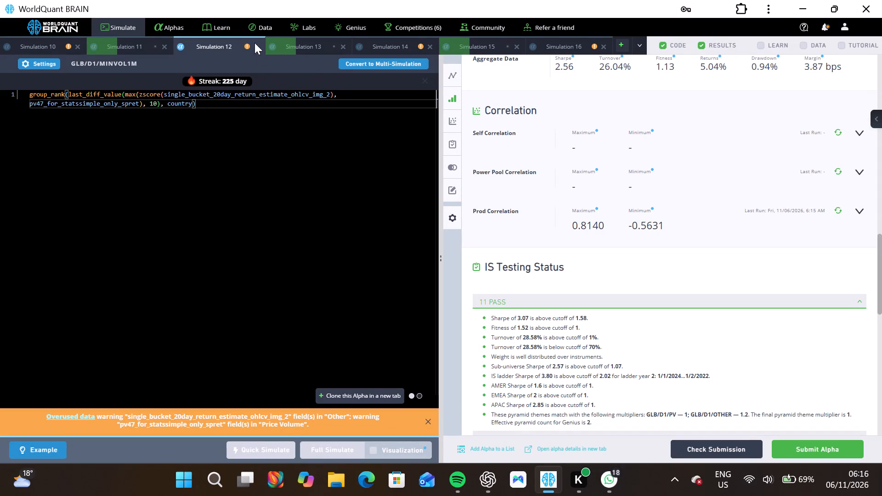
pyautogui.click(255, 46)
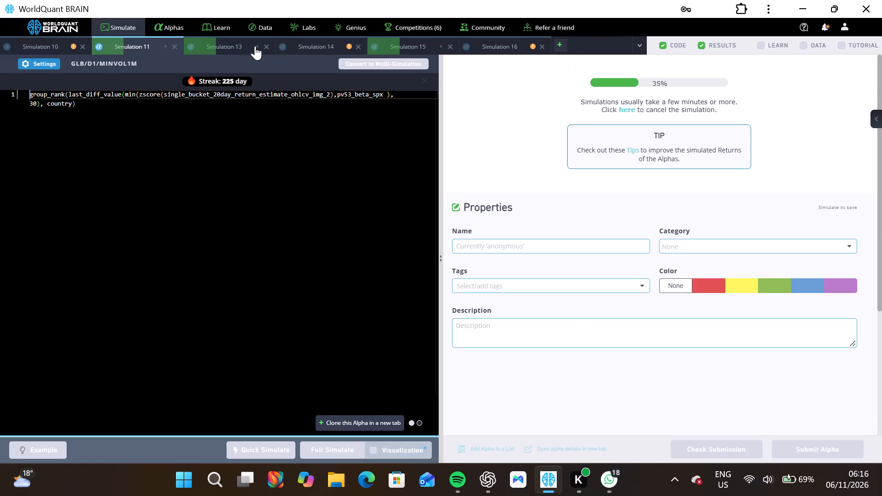
pyautogui.click(51, 46)
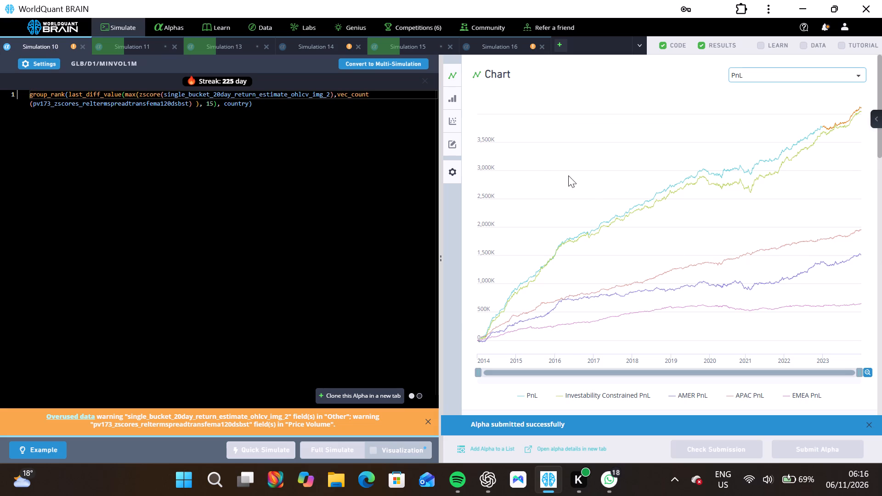
pyautogui.scroll(-20, 584, 210)
pyautogui.scroll(-20, 584, 210)
pyautogui.scroll(-7, 584, 210)
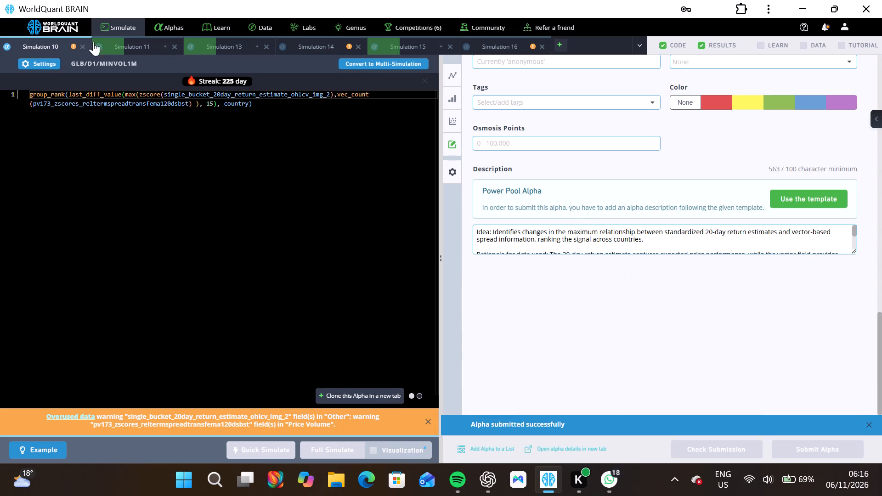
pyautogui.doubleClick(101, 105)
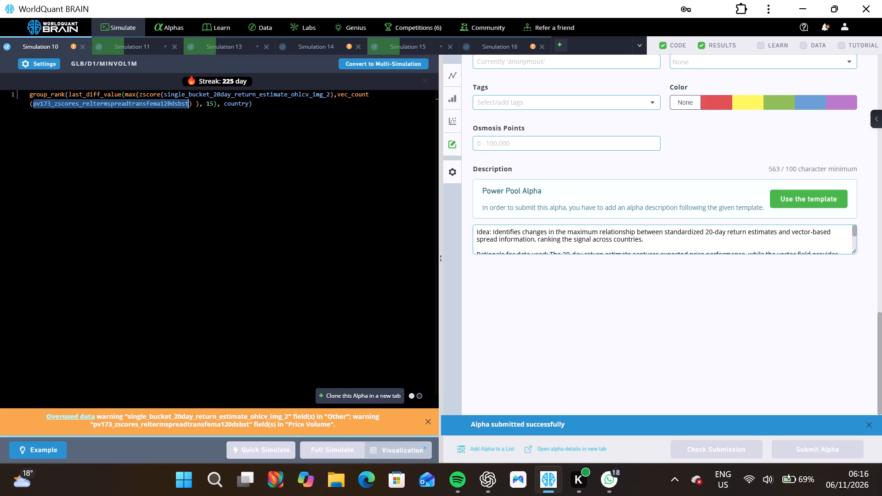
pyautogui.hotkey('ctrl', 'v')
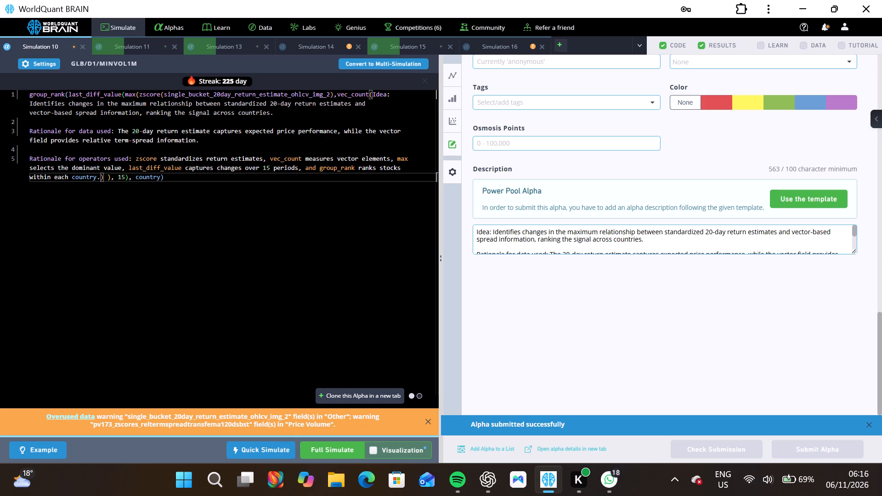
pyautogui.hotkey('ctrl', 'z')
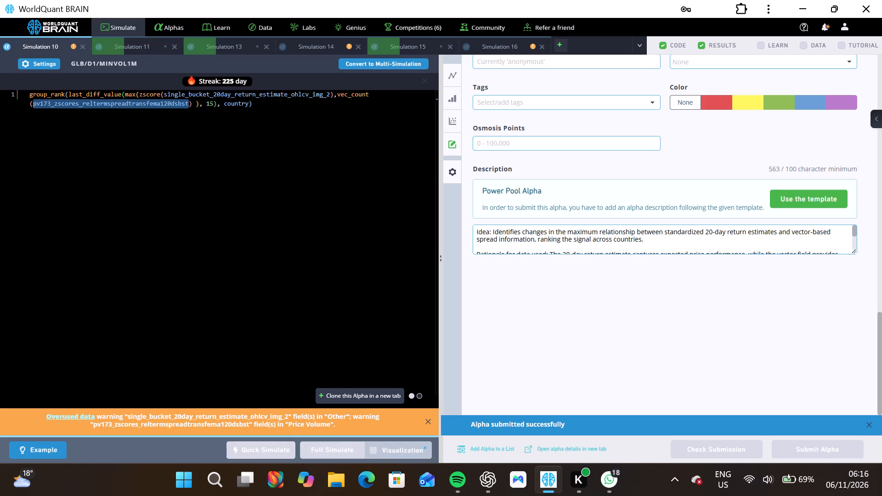
# Replace the field inside vec_count in Simulation 10's expression with pv72_ibeseps2_score and start a full simulation.
pyautogui.moveTo(40, 104); pyautogui.dragTo(82, 105)
pyautogui.click(82, 105)
pyautogui.click(38, 105)
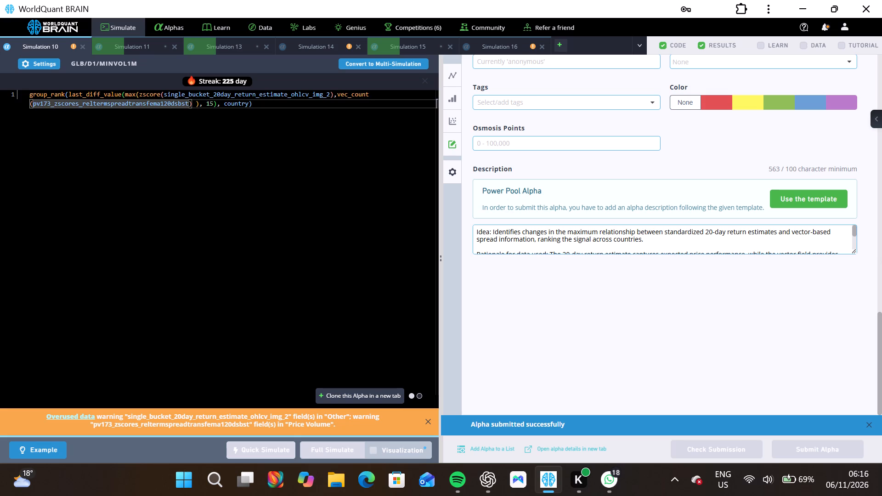
pyautogui.moveTo(38, 105); pyautogui.dragTo(188, 101)
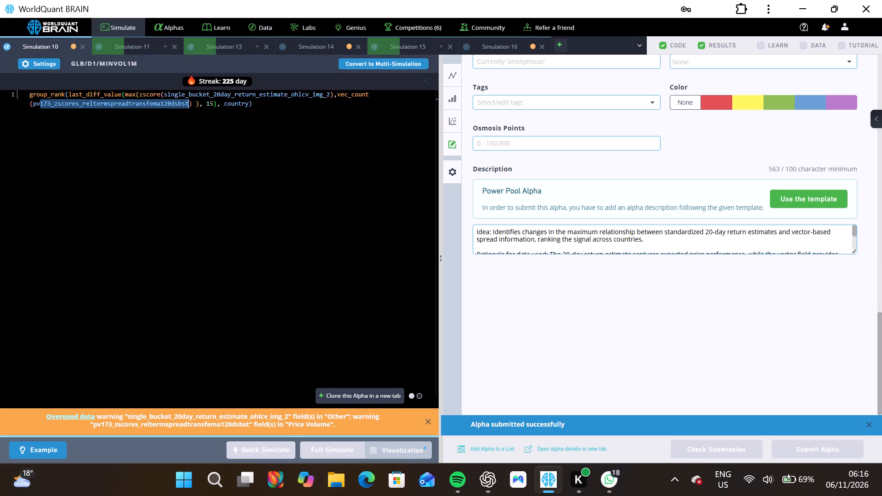
pyautogui.moveTo(188, 101); pyautogui.dragTo(189, 102)
pyautogui.press('BackSpace')
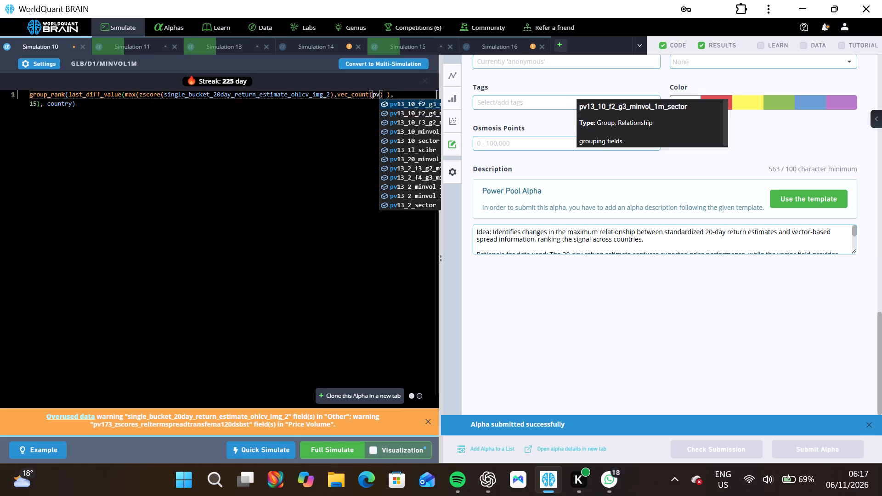
pyautogui.press('4')
pyautogui.press('BackSpace')
pyautogui.press('7')
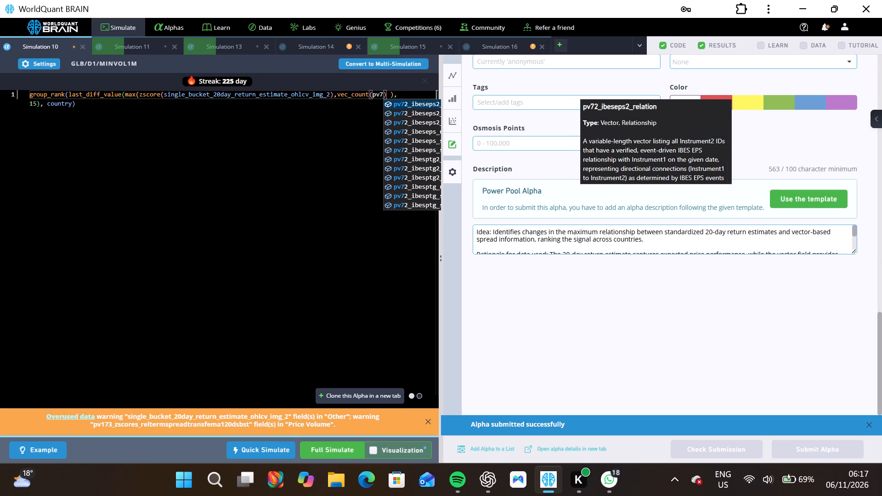
pyautogui.scroll(-6, 407, 168)
pyautogui.scroll(18, 416, 131)
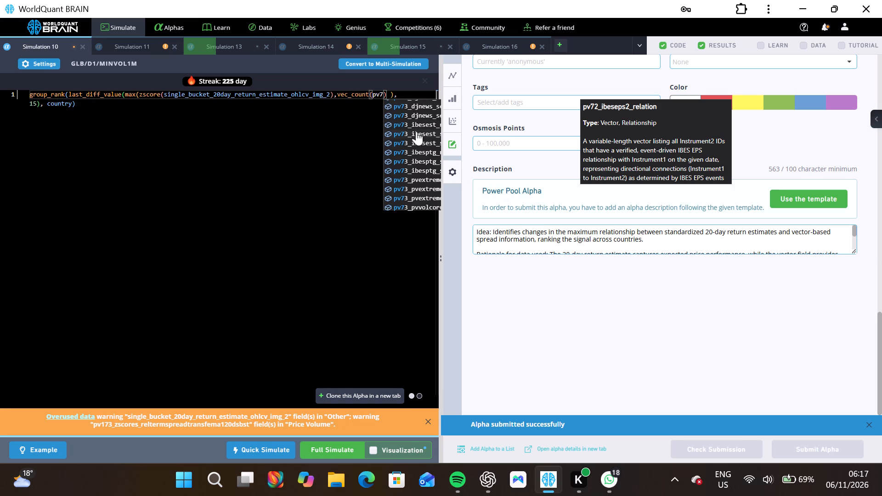
pyautogui.scroll(10, 416, 131)
pyautogui.click(407, 110)
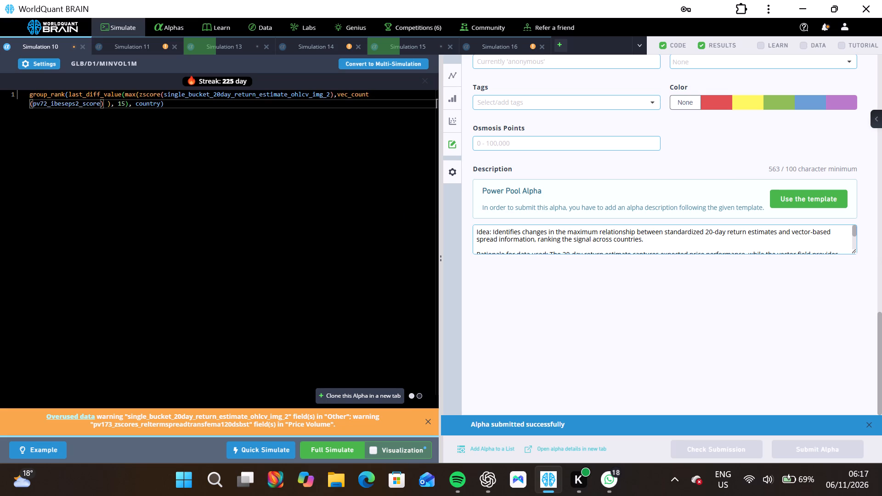
pyautogui.click(338, 449)
# Clone the edited Simulation 10 alpha into a new simulation tab.
pyautogui.click(343, 424)
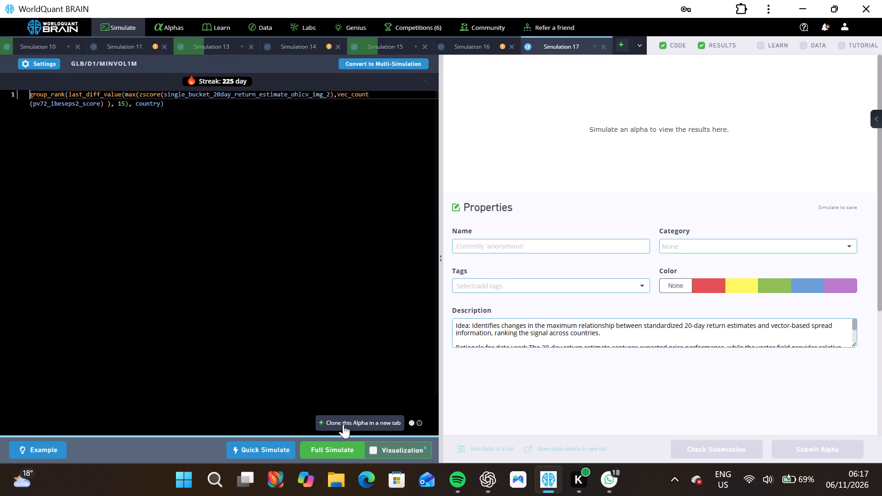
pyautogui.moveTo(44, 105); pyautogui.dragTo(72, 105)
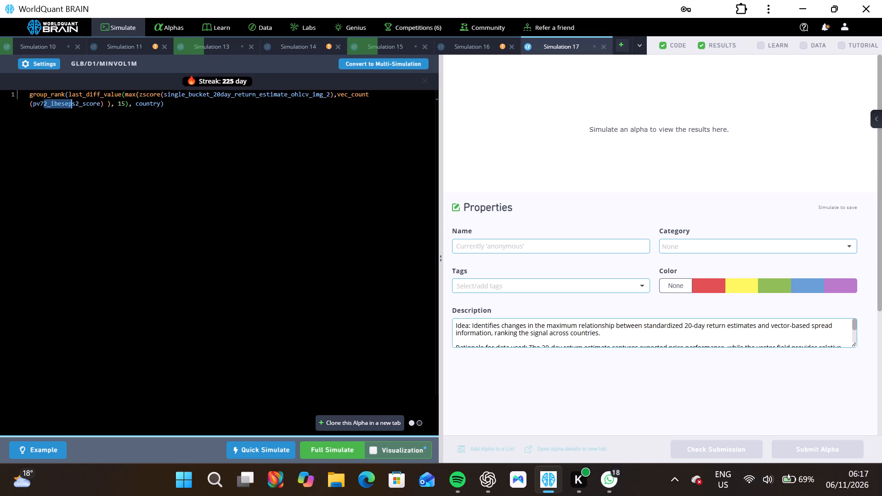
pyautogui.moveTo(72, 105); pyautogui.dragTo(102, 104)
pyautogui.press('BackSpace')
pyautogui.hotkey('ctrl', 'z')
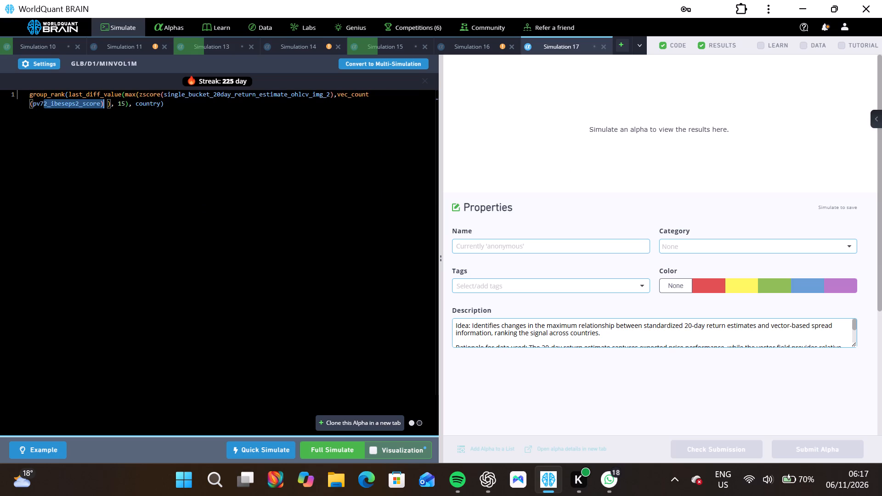
# Replace the vec_count field in the cloned alpha with pv73_djnews_score_float and start a full simulation.
pyautogui.click(100, 102)
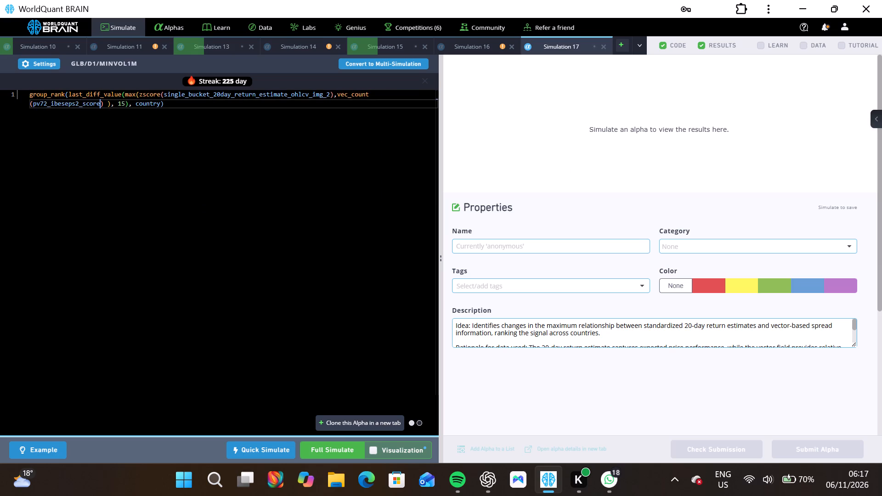
pyautogui.click(40, 101)
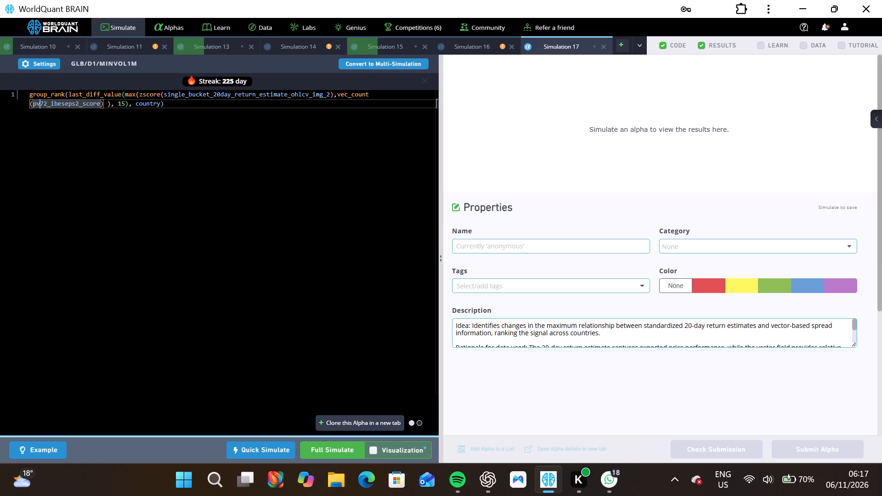
pyautogui.click(43, 101)
pyautogui.moveTo(43, 101); pyautogui.dragTo(99, 103)
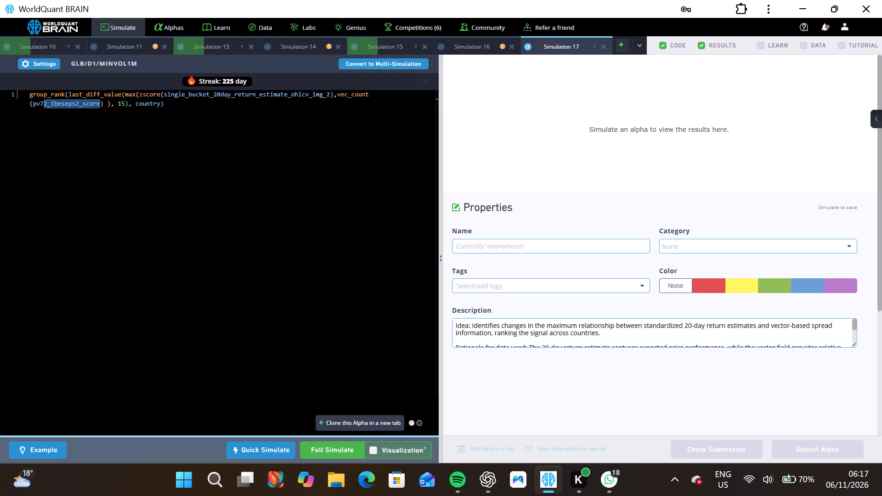
pyautogui.press('BackSpace')
pyautogui.press('3')
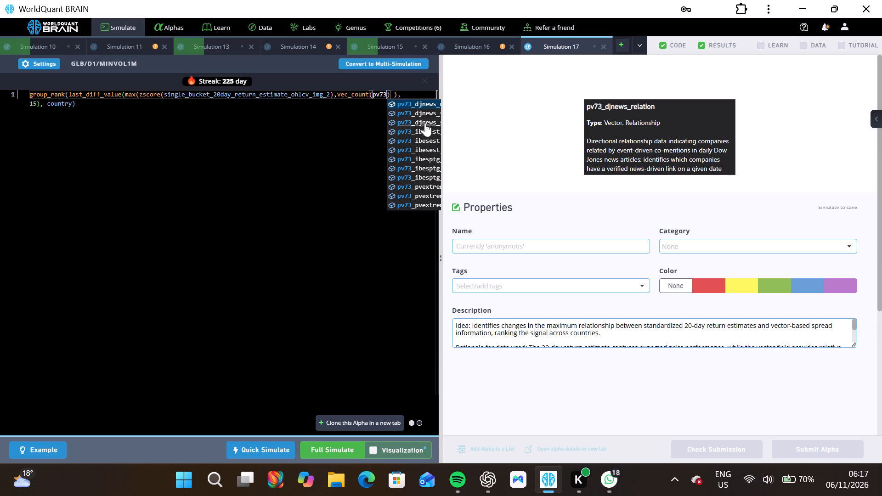
pyautogui.click(413, 121)
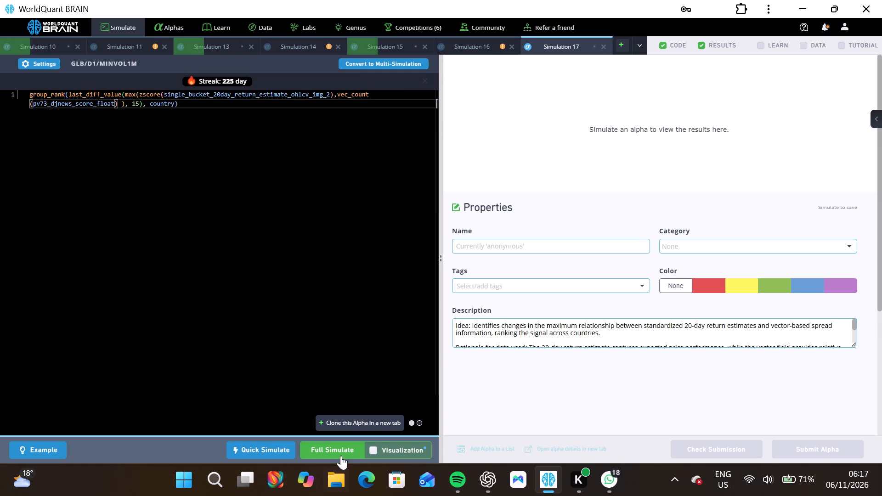
pyautogui.click(341, 455)
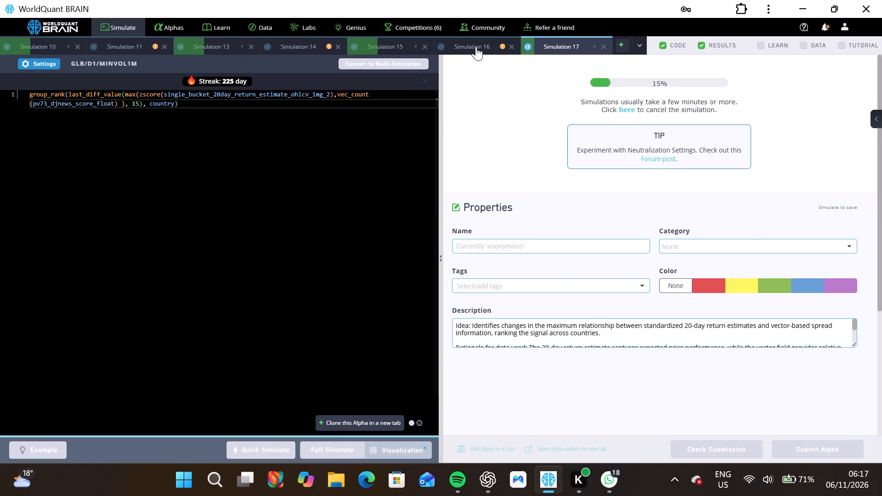
# Show Simulation 16's test period and switch its IS Summary to the IS period.
pyautogui.click(476, 46)
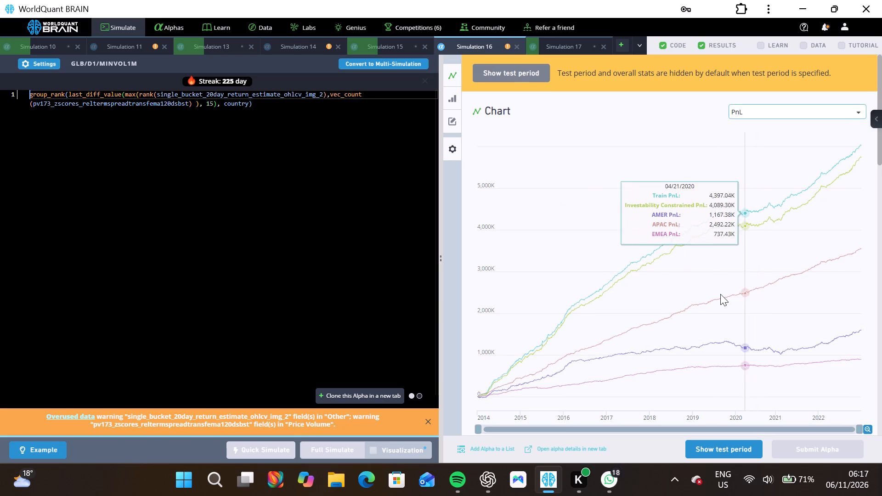
pyautogui.scroll(-4, 720, 294)
pyautogui.click(735, 448)
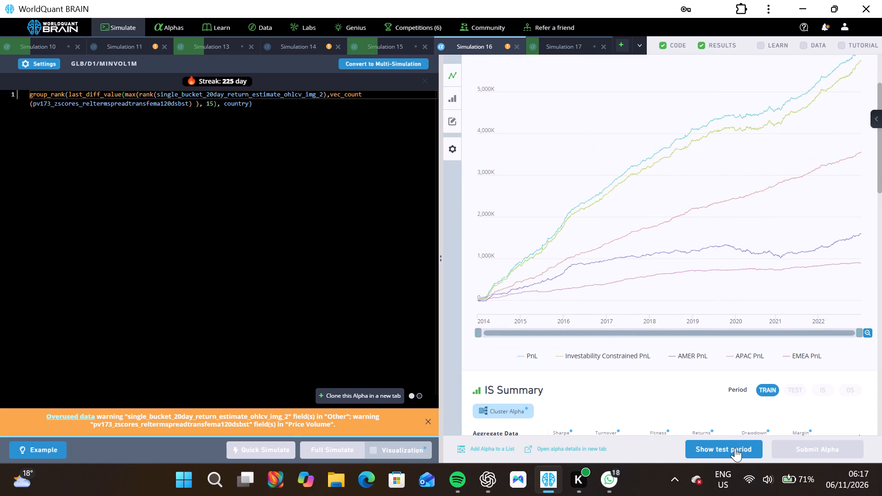
pyautogui.scroll(-7, 699, 327)
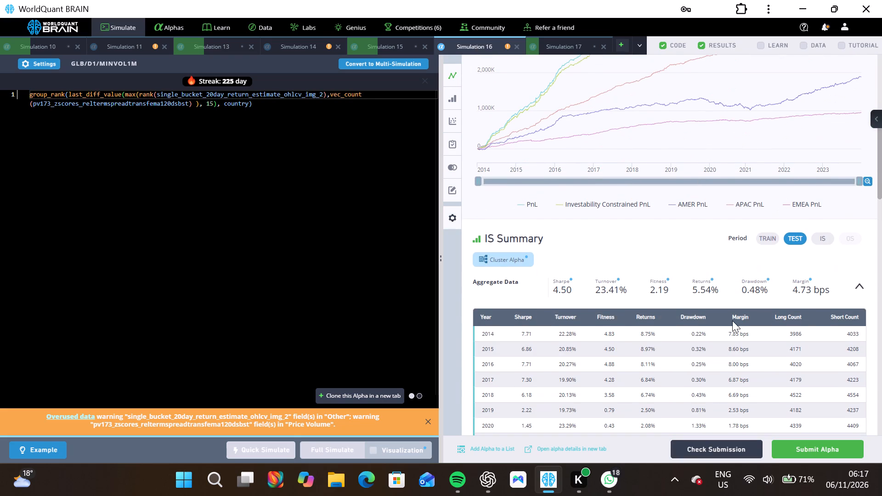
pyautogui.click(826, 238)
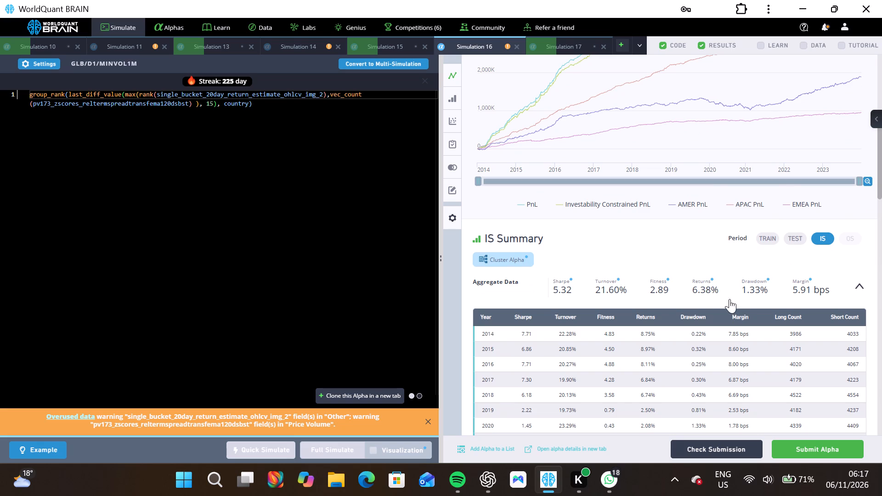
# Expand the passed checks in Simulation 16's IS Testing Status and run its Prod Correlation check.
pyautogui.scroll(-20, 694, 304)
pyautogui.scroll(-6, 694, 304)
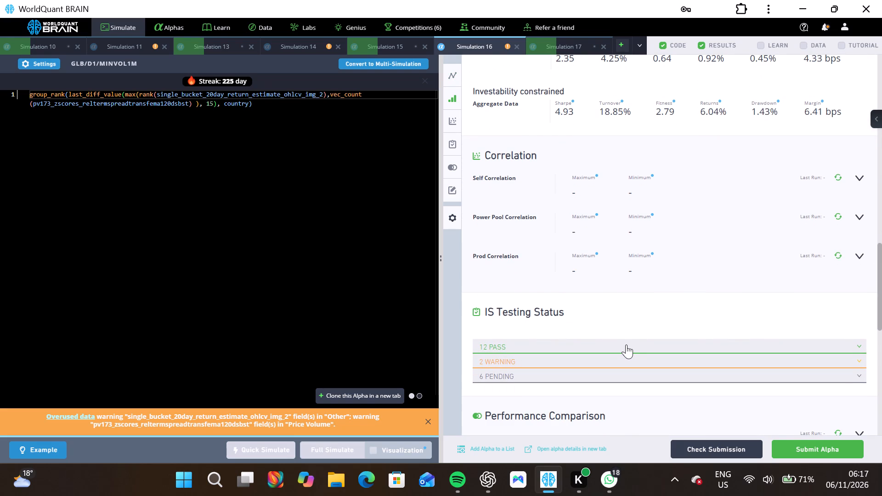
pyautogui.doubleClick(611, 351)
pyautogui.click(631, 348)
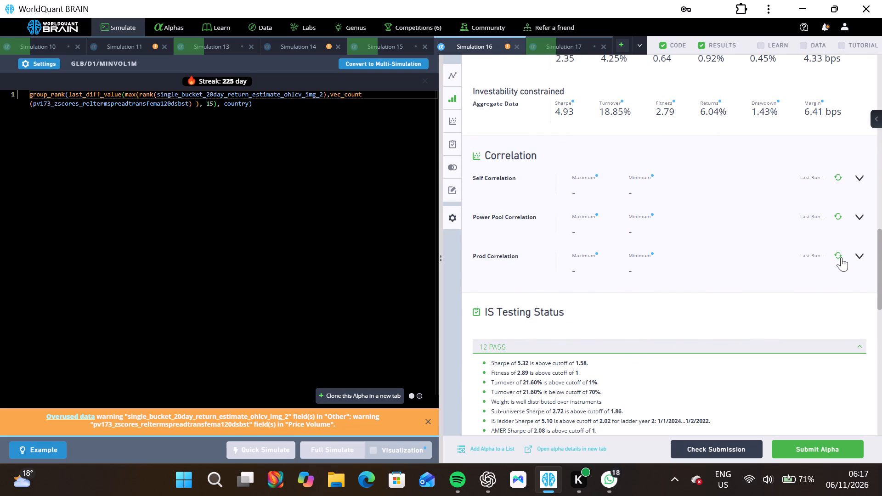
pyautogui.click(838, 256)
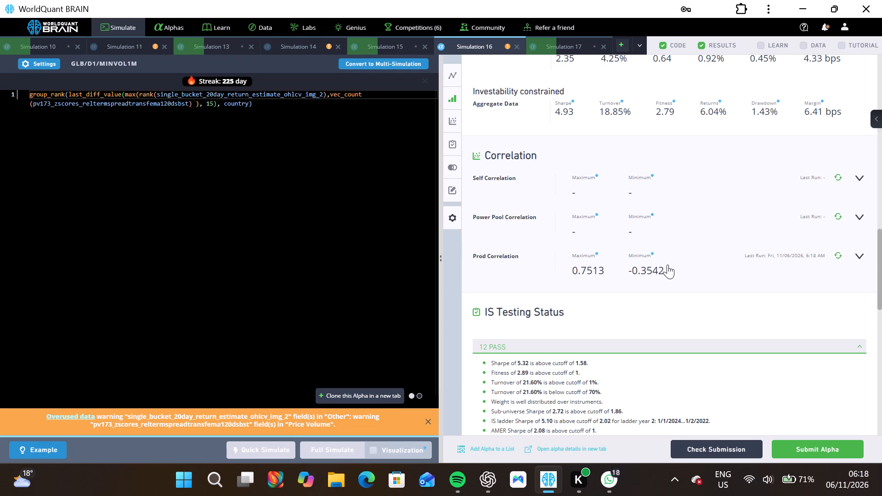
# Change the group_rank grouping in Simulation 16's expression to subindustry.
pyautogui.scroll(20, 667, 265)
pyautogui.scroll(20, 667, 265)
pyautogui.scroll(8, 667, 265)
pyautogui.scroll(-11, 667, 265)
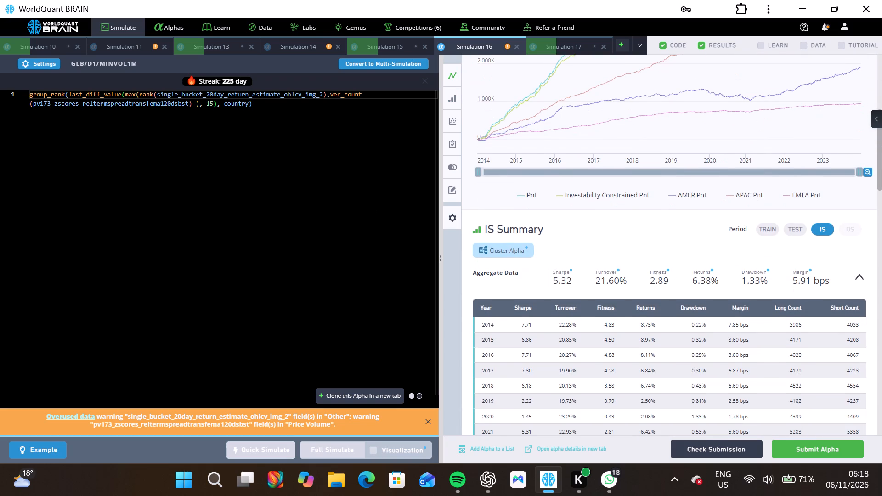
pyautogui.click(232, 103)
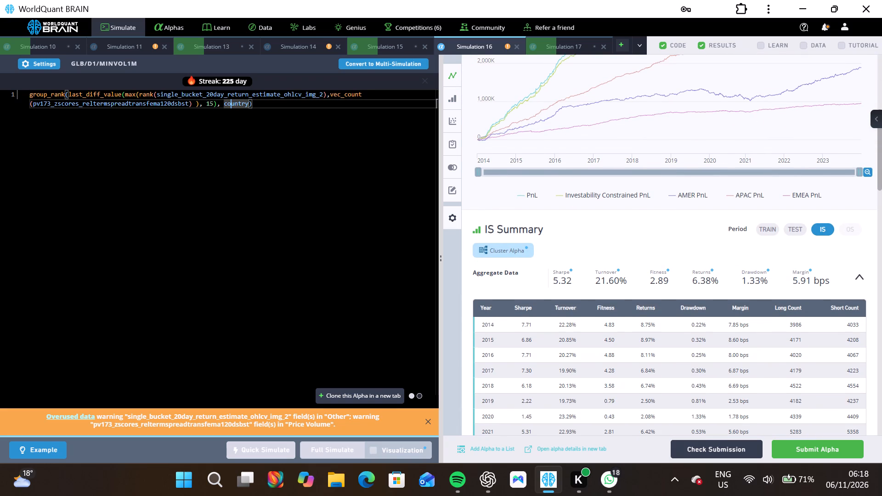
pyautogui.doubleClick(229, 102)
pyautogui.write('sub')
pyautogui.click(266, 116)
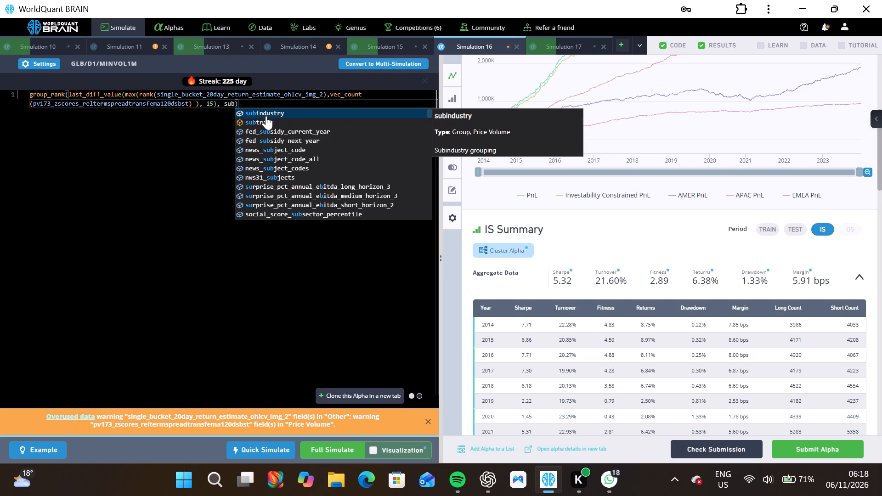
# Replace the vec_count operator in Simulation 16's expression with vec_sum and start a full simulation.
pyautogui.doubleClick(349, 92)
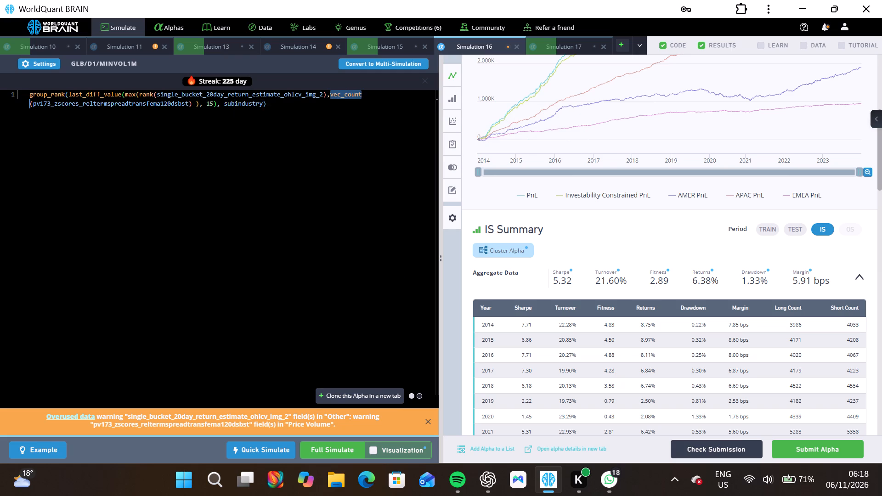
pyautogui.write('vec')
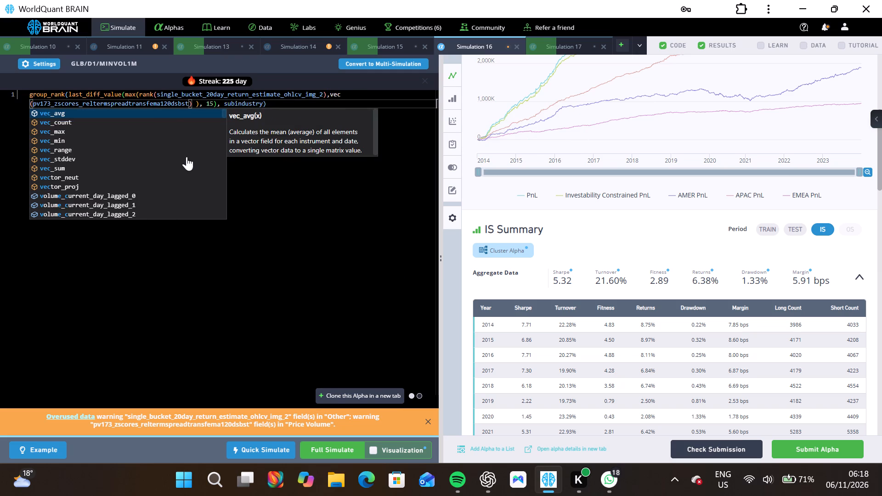
pyautogui.click(65, 169)
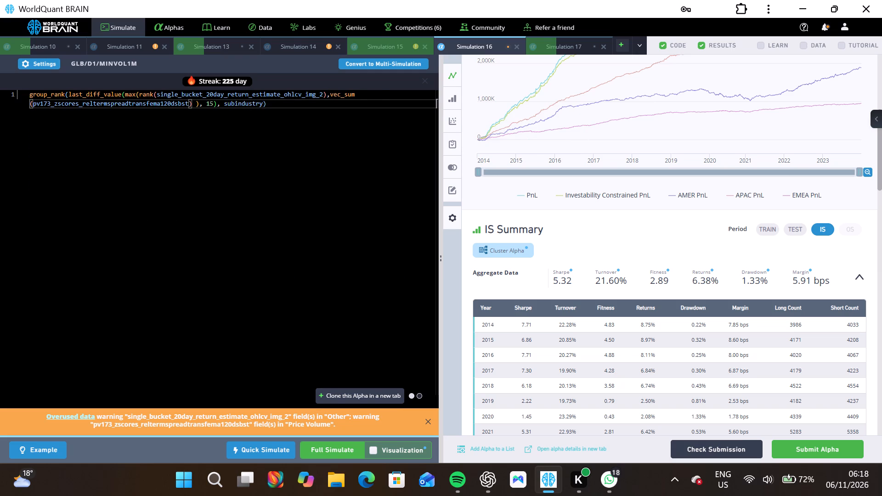
pyautogui.click(334, 452)
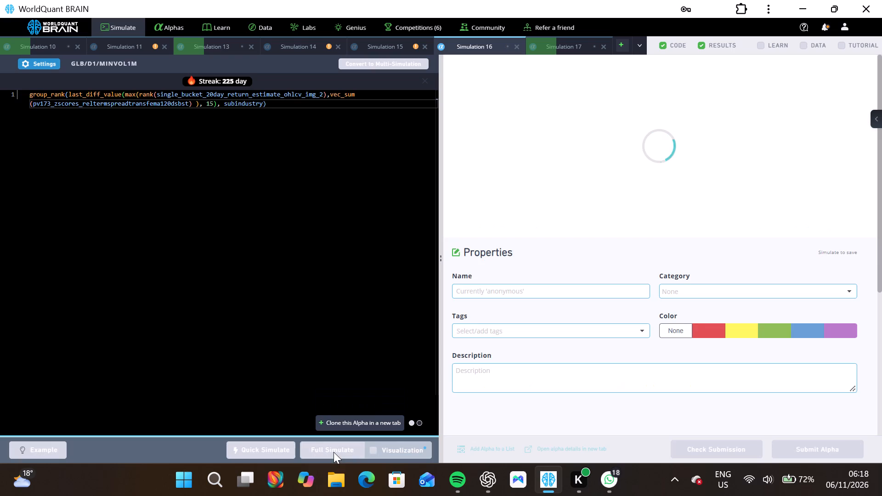
# Show Simulation 15's test period and switch its IS Summary to the IS period.
pyautogui.click(372, 46)
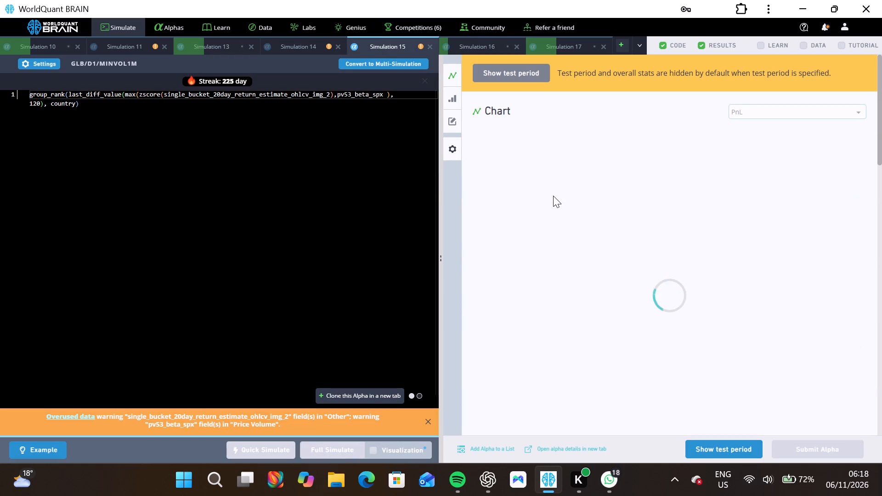
pyautogui.click(706, 442)
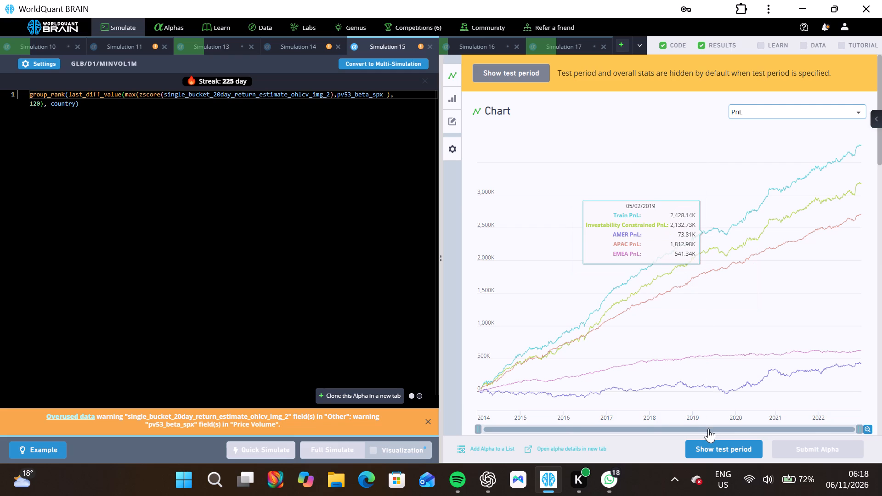
pyautogui.scroll(-7, 739, 391)
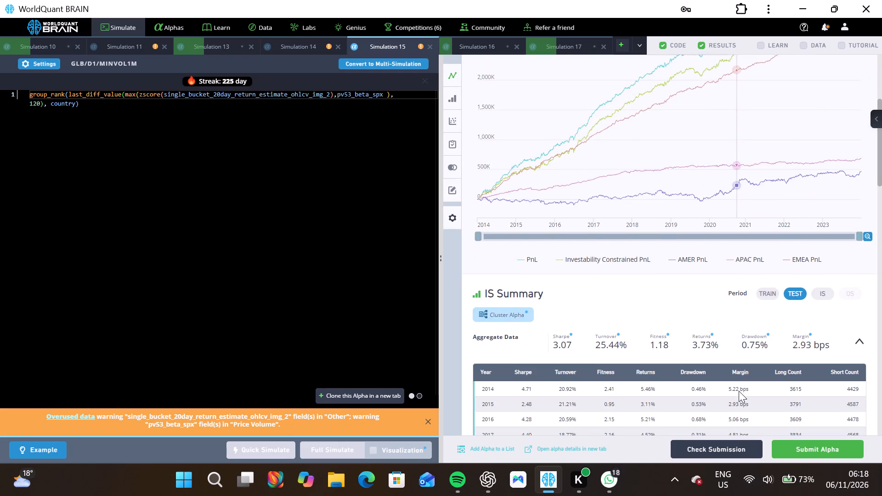
pyautogui.scroll(-3, 739, 391)
pyautogui.click(823, 242)
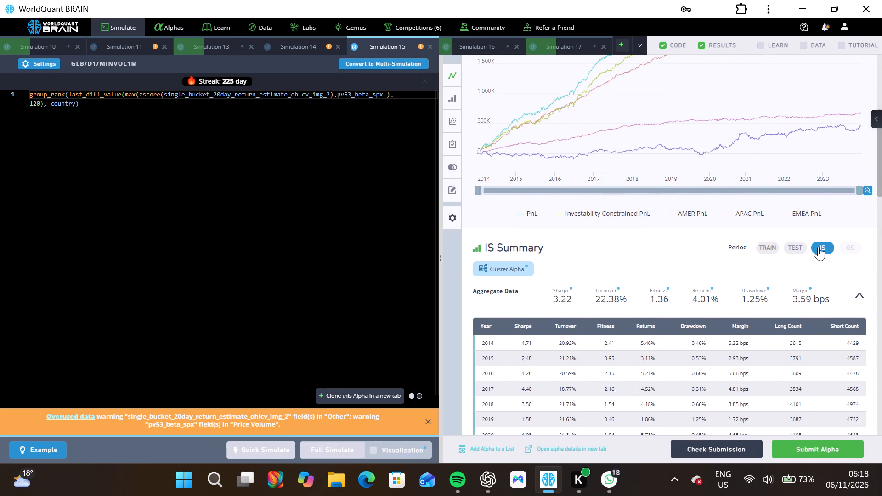
# Expand the passed checks and the warnings in Simulation 15's IS Testing Status.
pyautogui.scroll(-20, 718, 337)
pyautogui.scroll(-5, 718, 337)
pyautogui.scroll(1, 718, 337)
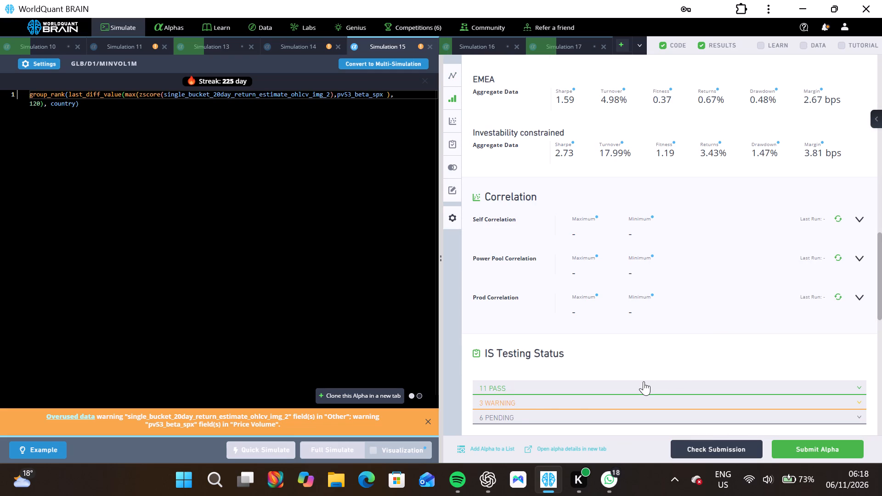
pyautogui.click(644, 381)
pyautogui.scroll(-9, 644, 381)
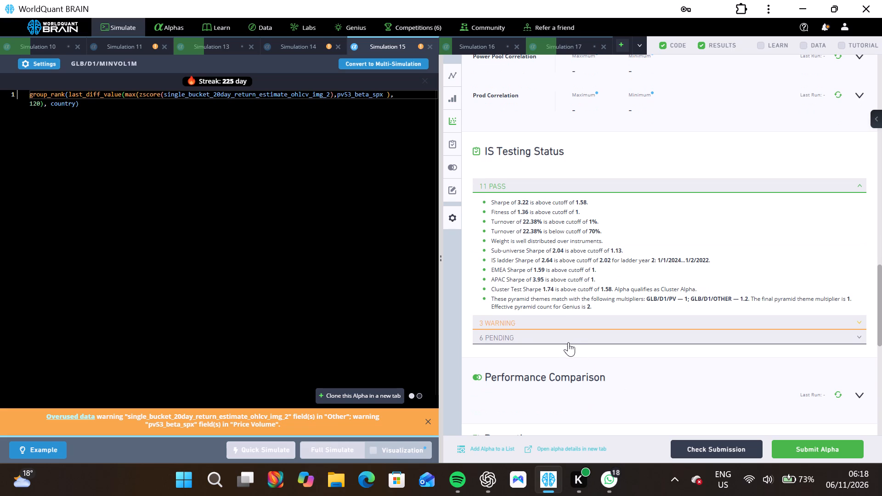
pyautogui.click(554, 321)
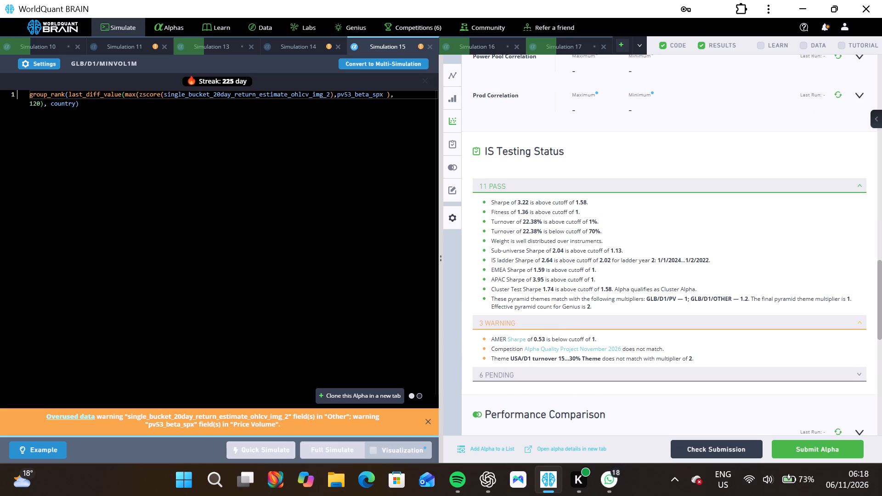
# Set the last_diff_value lookback in Simulation 15's expression to 60.
pyautogui.doubleClick(32, 105)
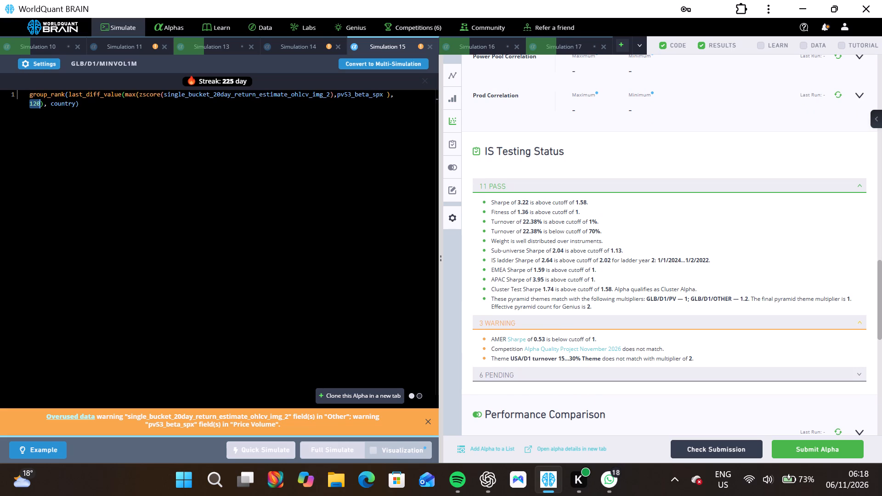
pyautogui.write('60')
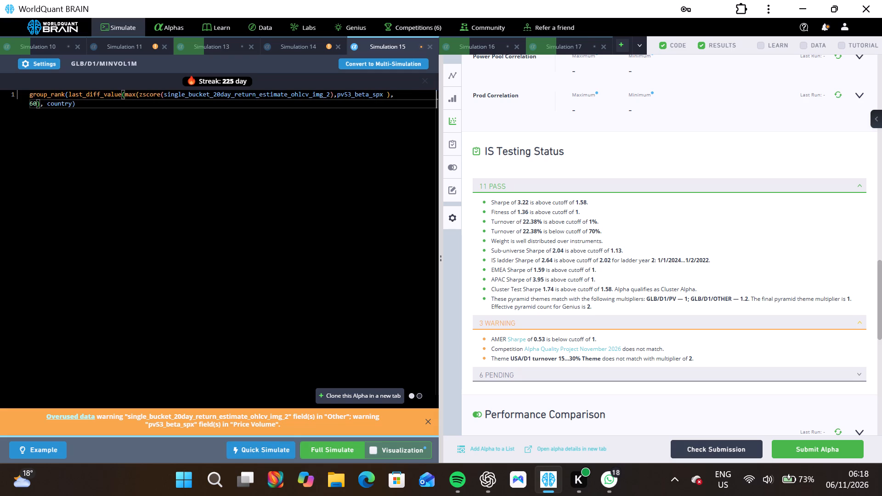
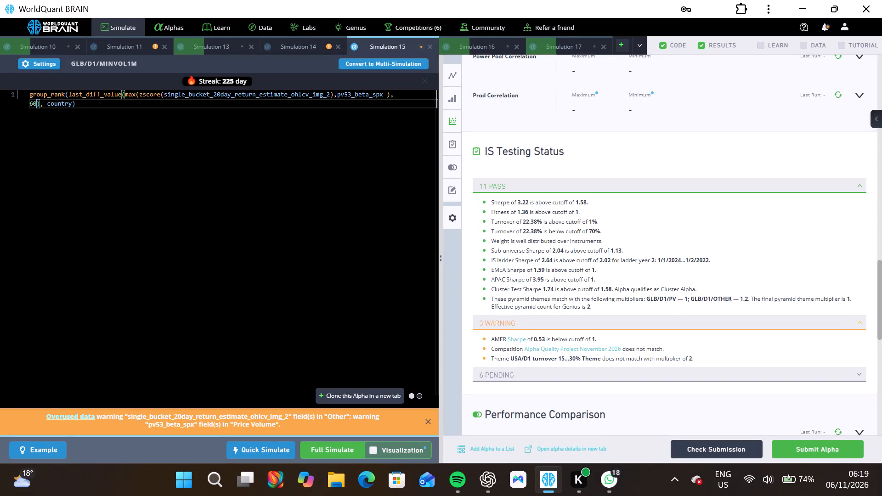
# Set the last_diff_value lookback in Simulation 15's expression to 120.
pyautogui.doubleClick(32, 103)
pyautogui.write('120')
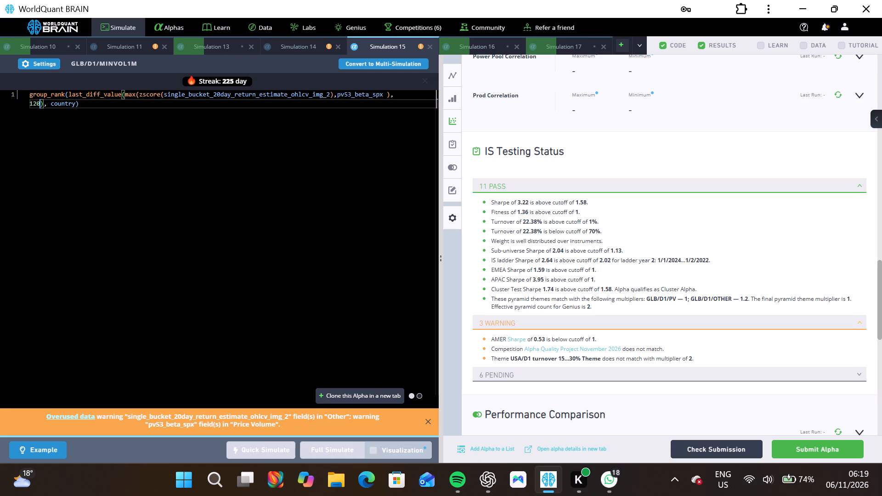
# Replace the zscore operator around single_bucket_20day_return_estimate_ohlcv_img_2 in Simulation 15's expression with rank.
pyautogui.doubleClick(148, 96)
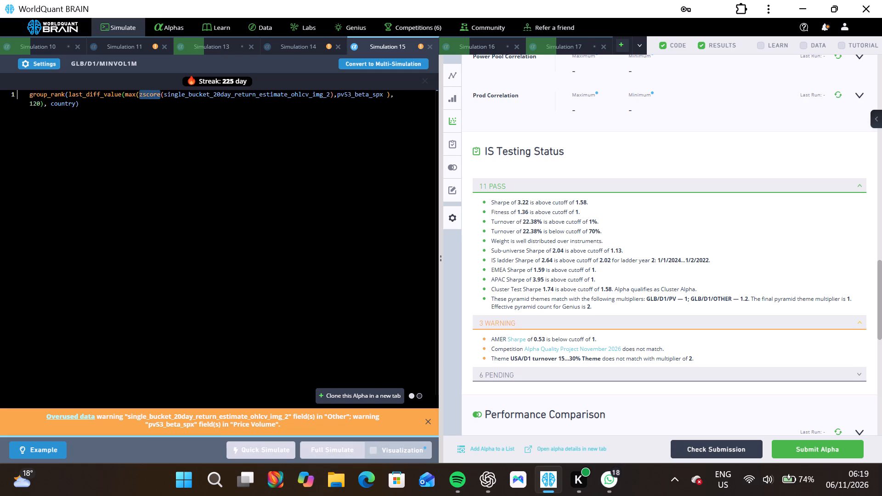
pyautogui.write('rank')
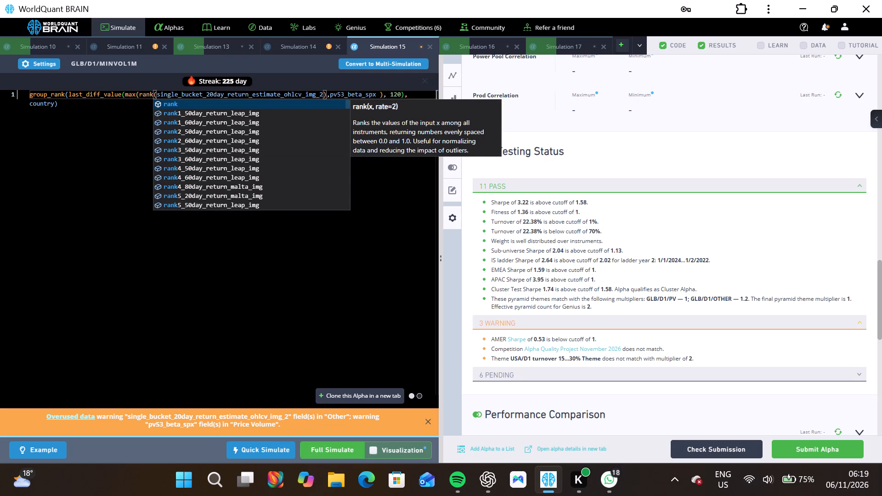
pyautogui.click(312, 338)
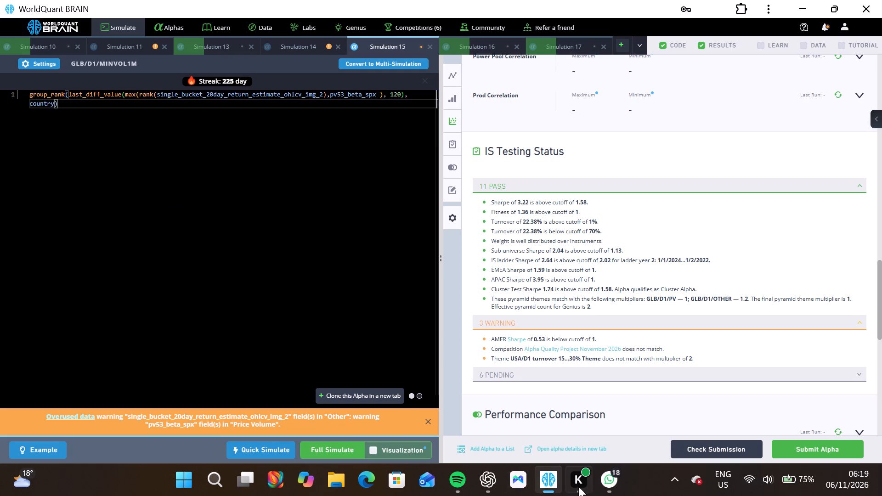
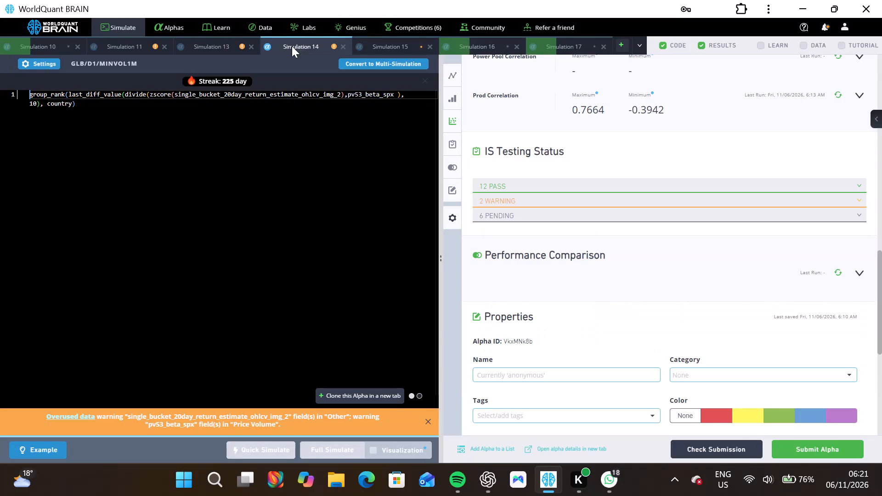
# Check Simulation 14's passed IS tests, set its last_diff_value lookback to 60 and run a full simulation.
pyautogui.click(562, 186)
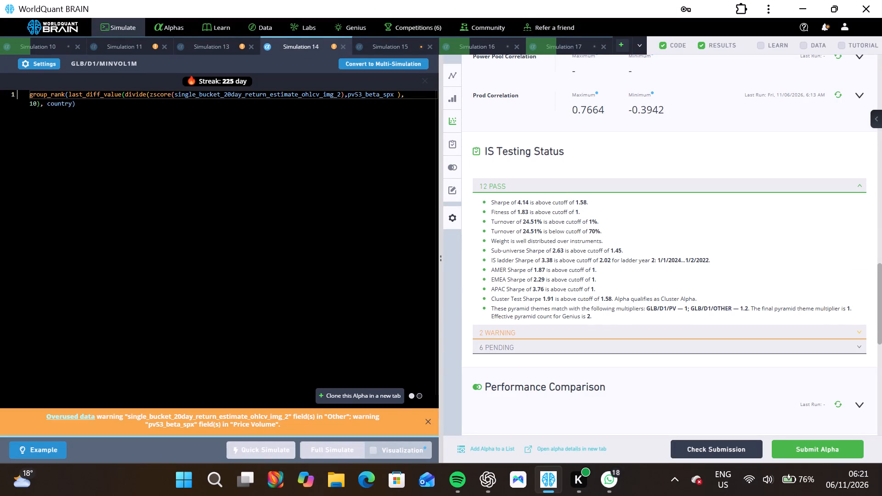
pyautogui.doubleClick(34, 104)
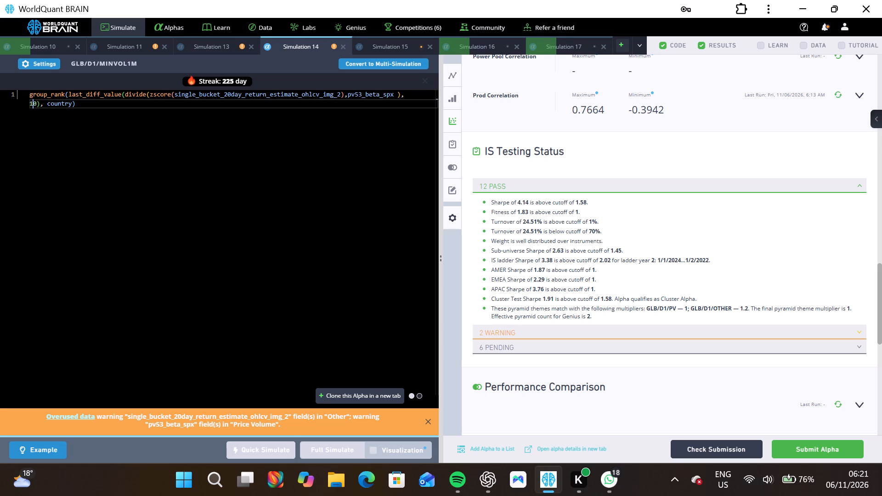
pyautogui.write('60')
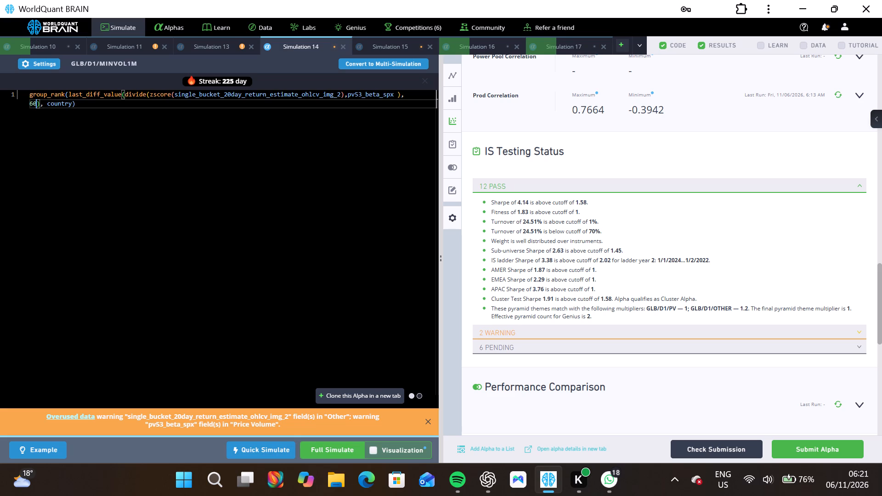
pyautogui.click(338, 445)
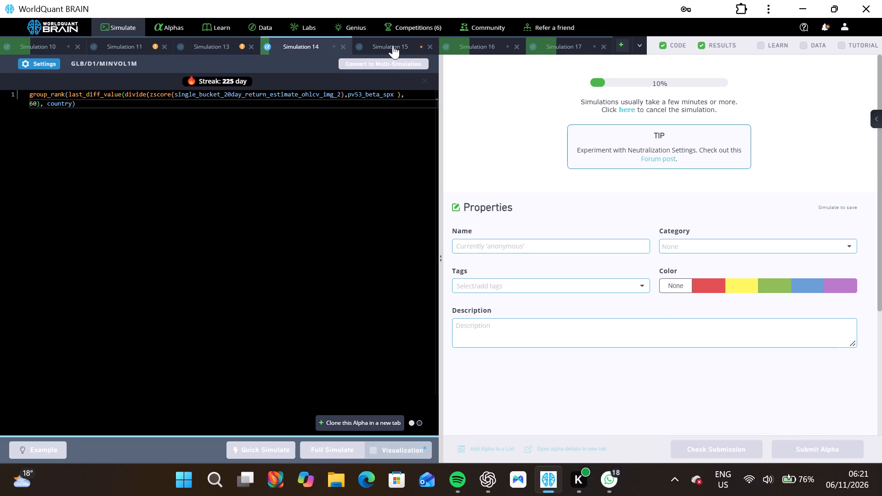
# Review the IS summary and test warnings of Simulation 15, and run a full simulation of its edited expression.
pyautogui.click(393, 45)
pyautogui.scroll(-20, 673, 313)
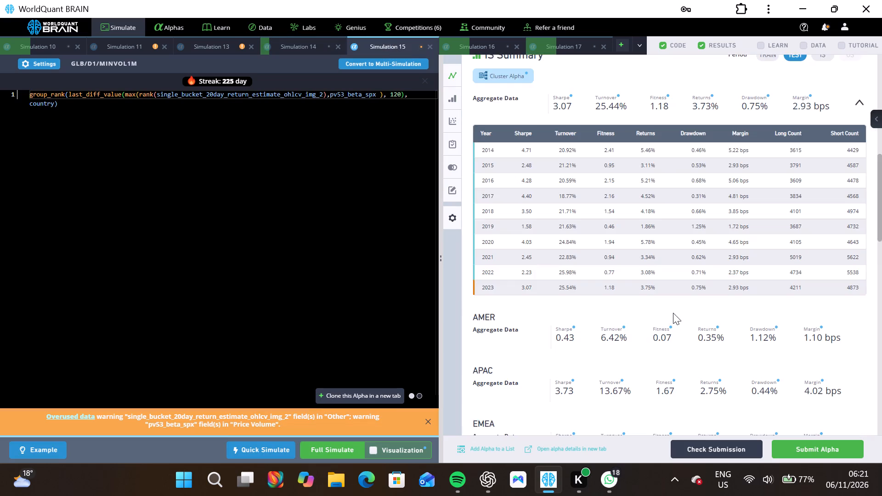
pyautogui.scroll(-18, 673, 313)
pyautogui.click(621, 338)
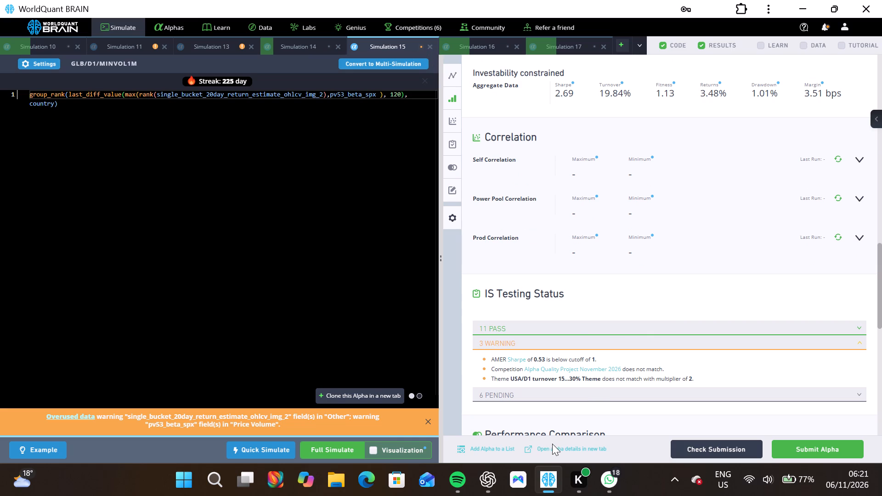
pyautogui.click(350, 451)
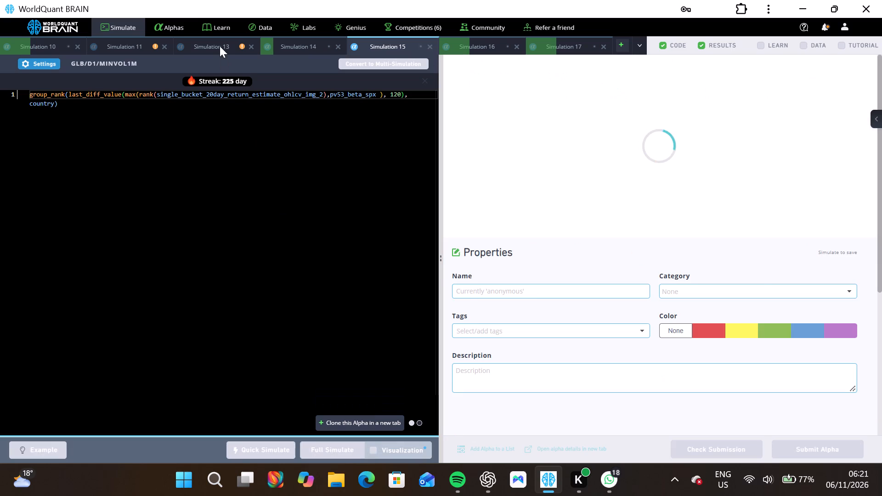
# Show Simulation 13's test period and examine its IS testing warnings and passed tests.
pyautogui.click(220, 46)
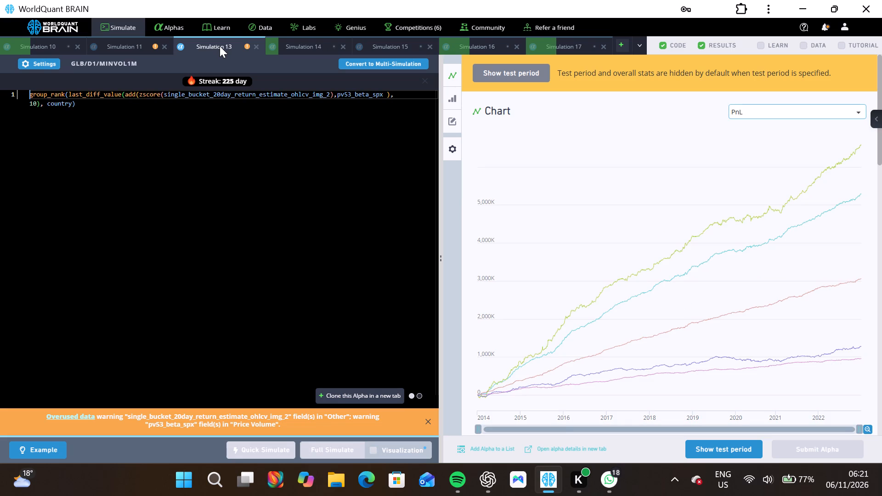
pyautogui.click(710, 454)
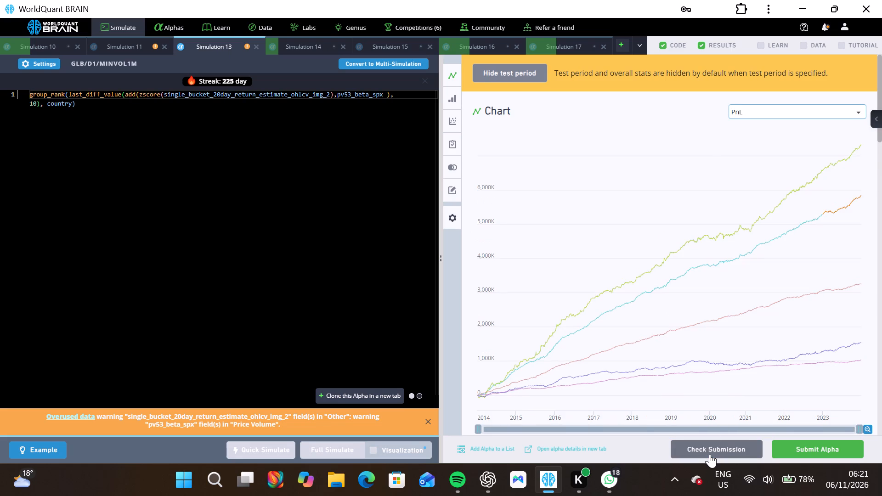
pyautogui.scroll(-20, 707, 338)
pyautogui.scroll(-20, 707, 338)
pyautogui.scroll(-4, 707, 338)
pyautogui.scroll(4, 707, 338)
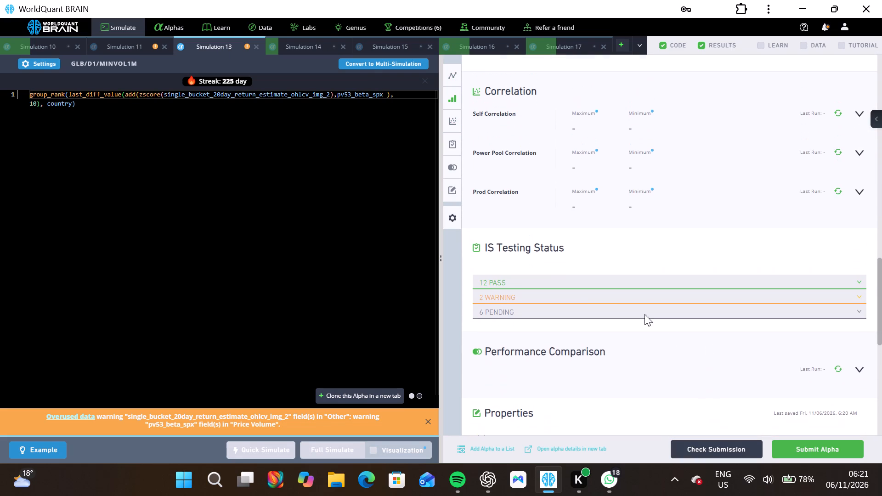
pyautogui.click(582, 296)
pyautogui.click(587, 281)
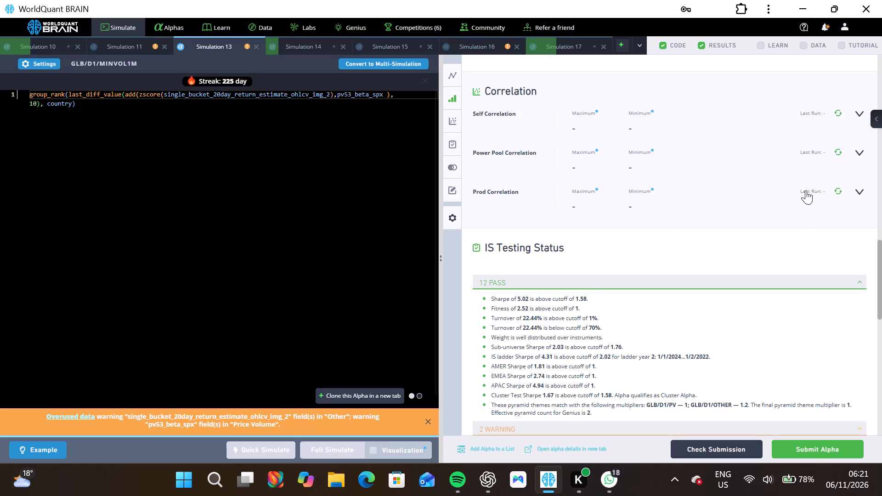
# Run the Prod Correlation check for Simulation 13's alpha.
pyautogui.click(840, 190)
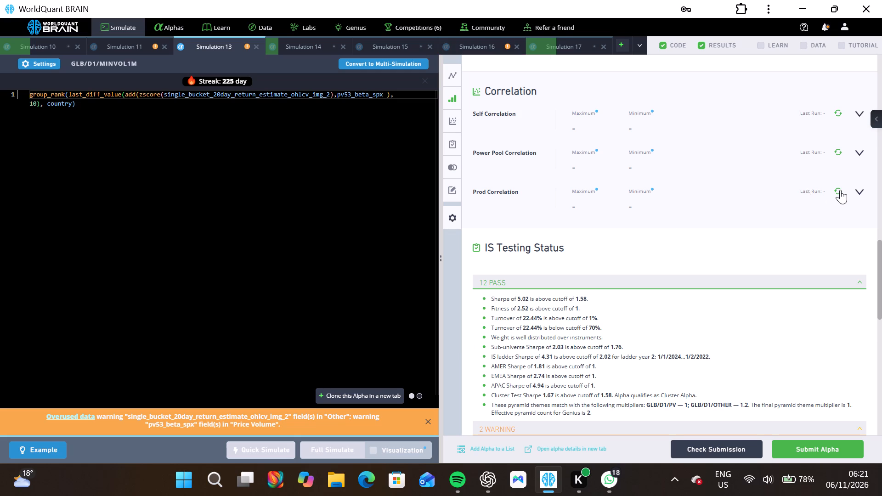
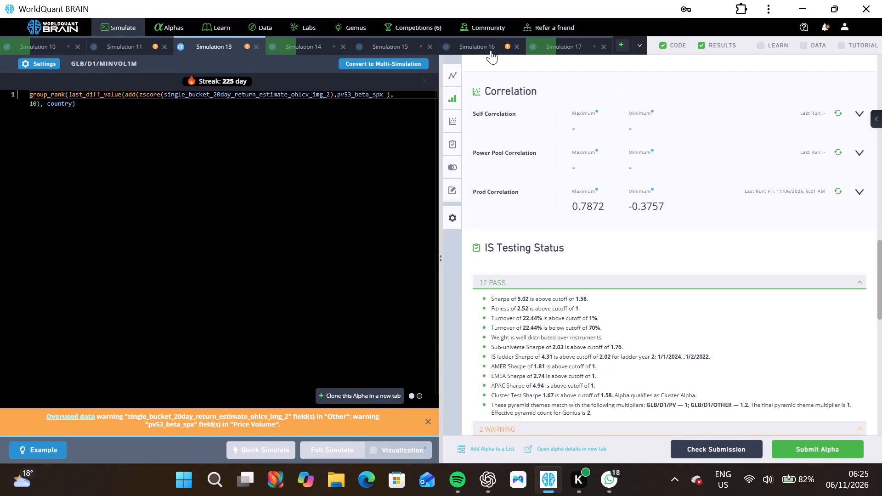
# Show Simulation 16's test period and examine its IS testing warnings and passed tests.
pyautogui.click(487, 46)
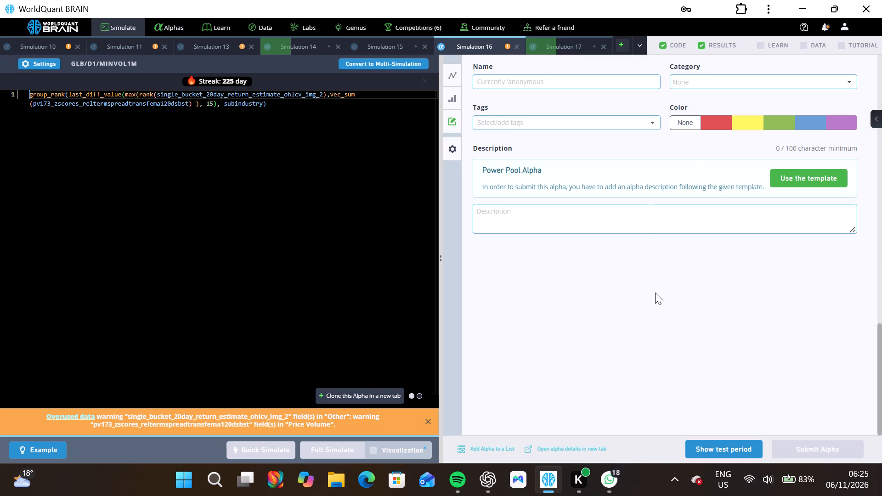
pyautogui.click(704, 447)
pyautogui.click(558, 247)
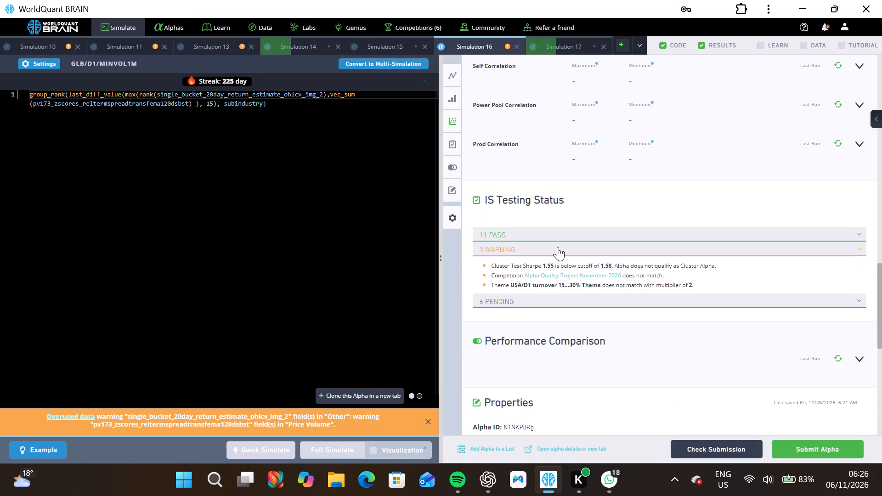
pyautogui.click(572, 230)
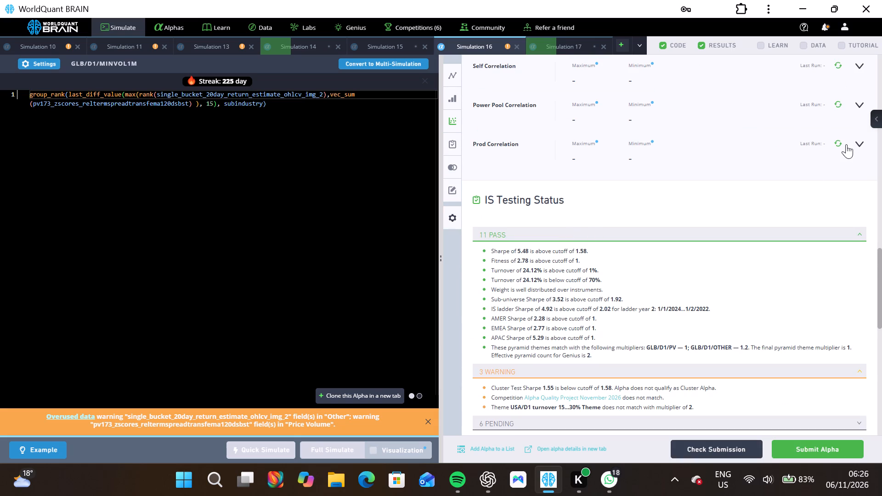
# Run the Prod Correlation check for Simulation 16's alpha.
pyautogui.click(839, 142)
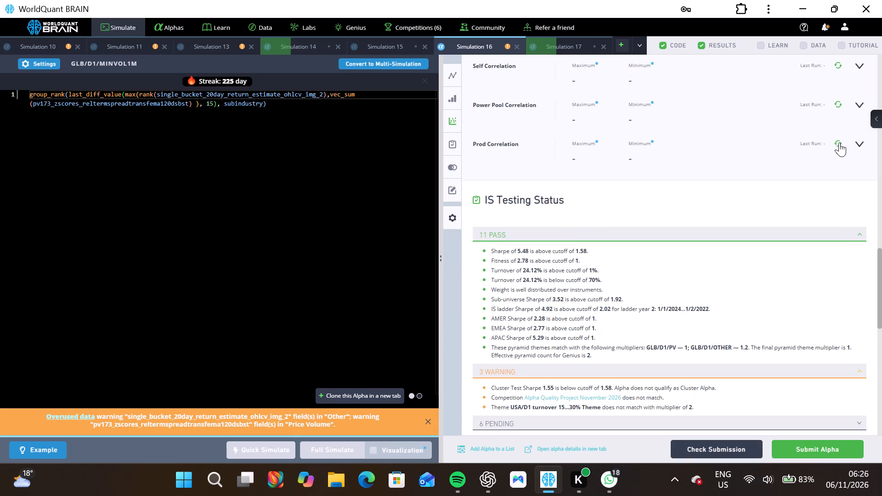
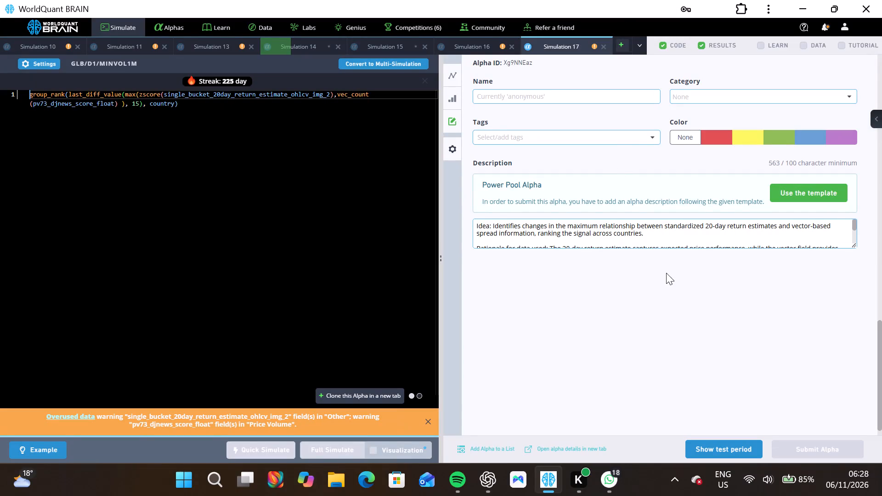
# Show the test period for Simulation 17's alpha and examine its passed IS tests.
pyautogui.click(737, 454)
pyautogui.click(558, 243)
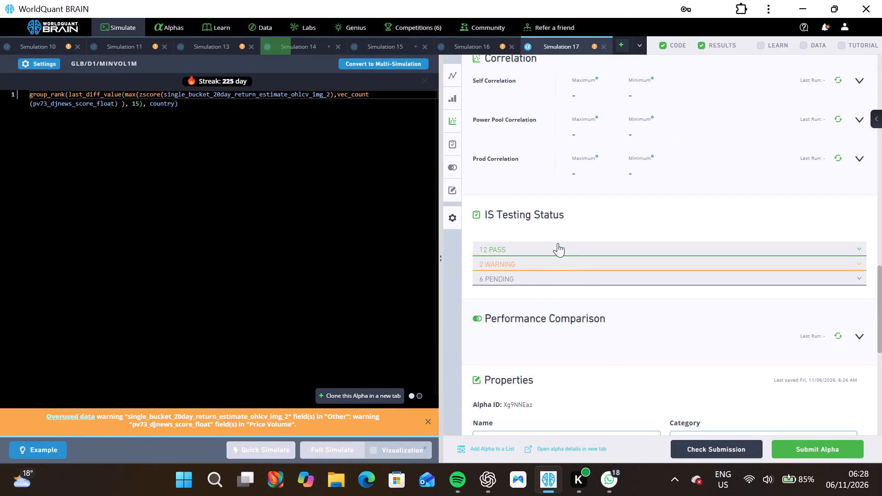
# Run the Prod Correlation check for Simulation 17's alpha.
pyautogui.click(837, 159)
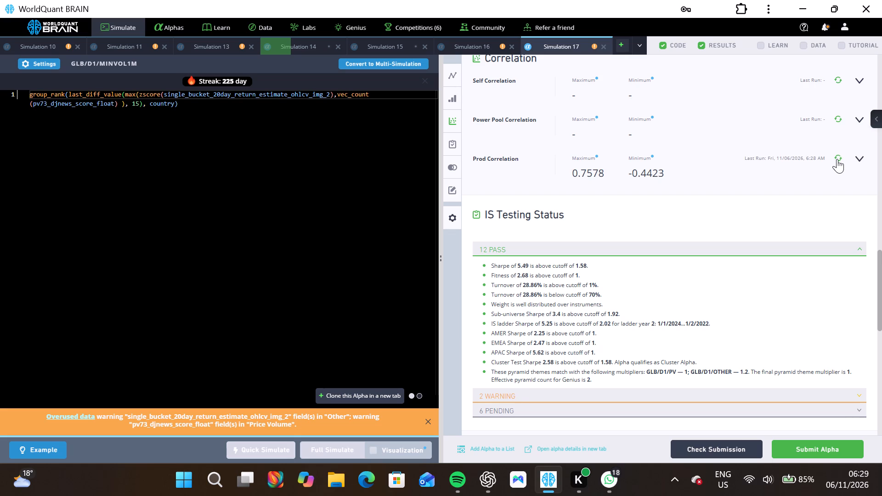
# Set Simulation 17's truncation to 0.000008, apply the settings and run a full simulation.
pyautogui.click(40, 60)
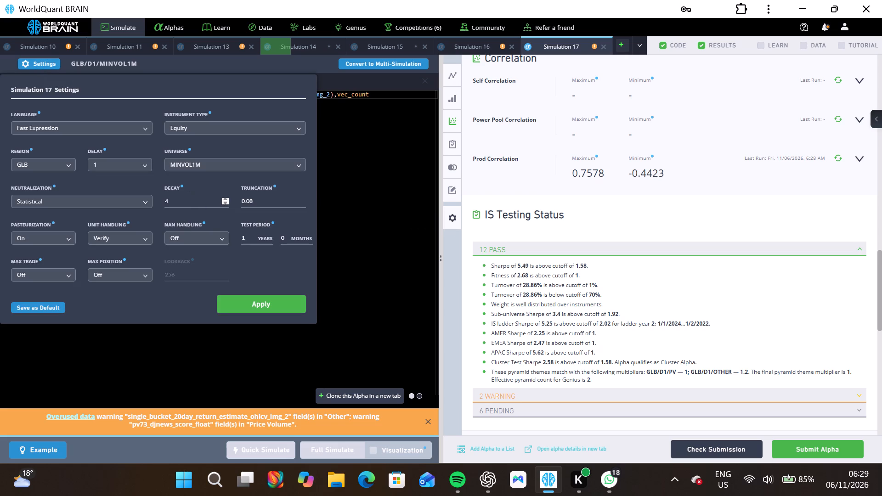
pyautogui.click(249, 201)
pyautogui.write('0000')
pyautogui.click(254, 307)
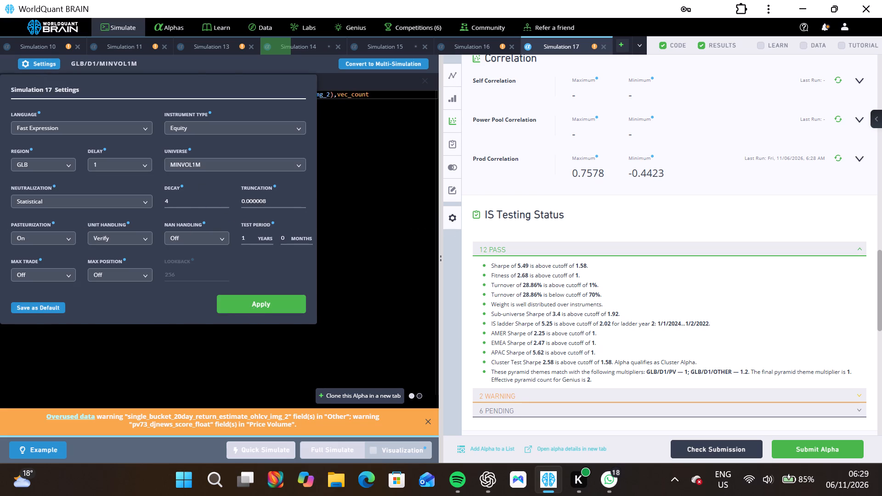
pyautogui.click(320, 452)
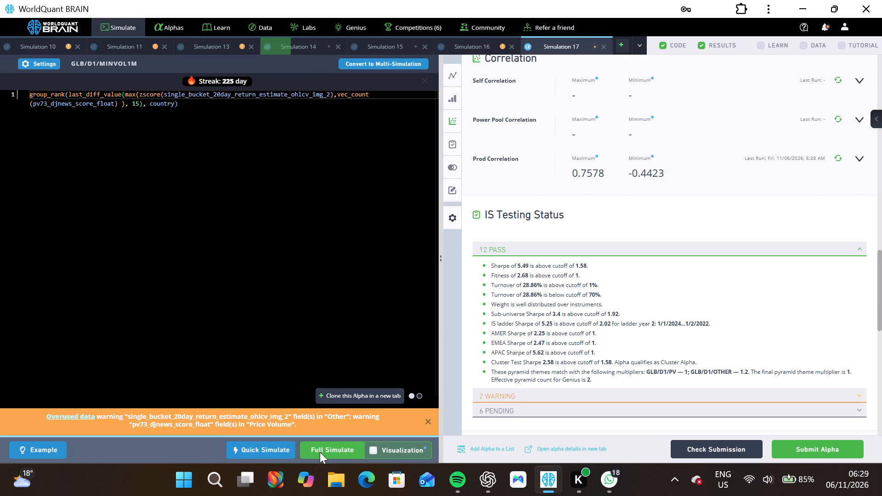
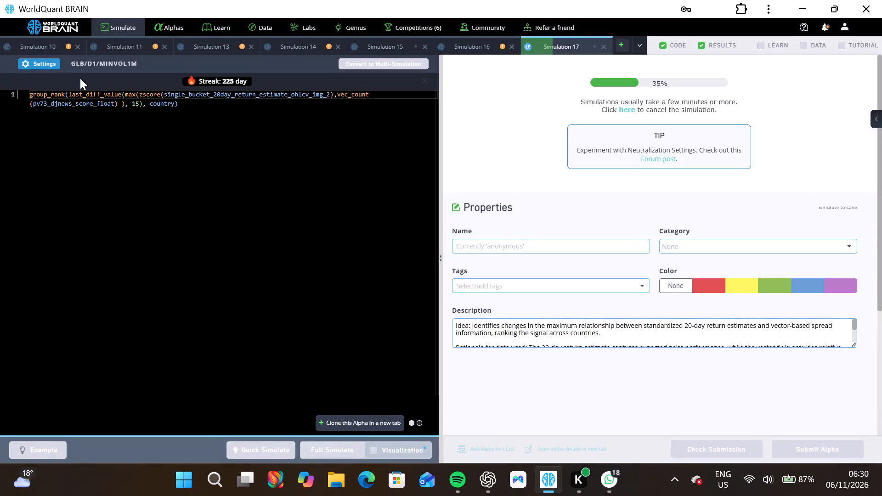
# Show the test period for Simulation 10's alpha and check its IS-period stats, passed IS tests and Prod Correlation.
pyautogui.click(54, 45)
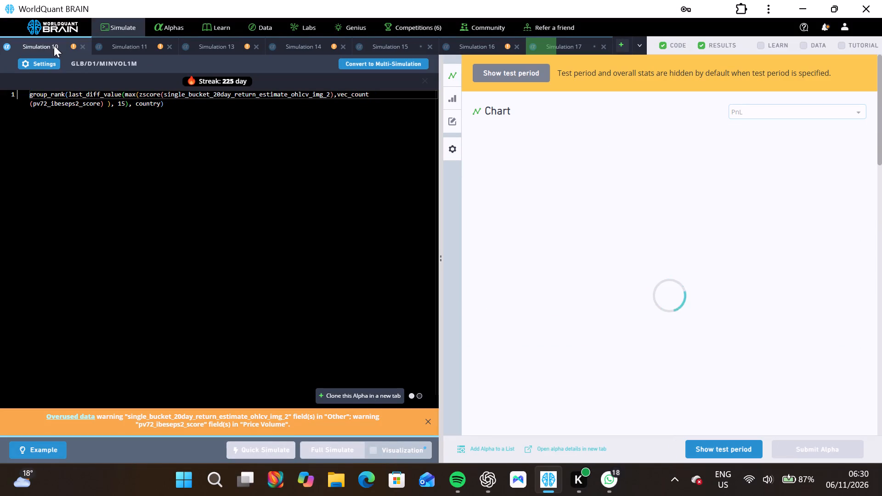
pyautogui.scroll(-18, 675, 246)
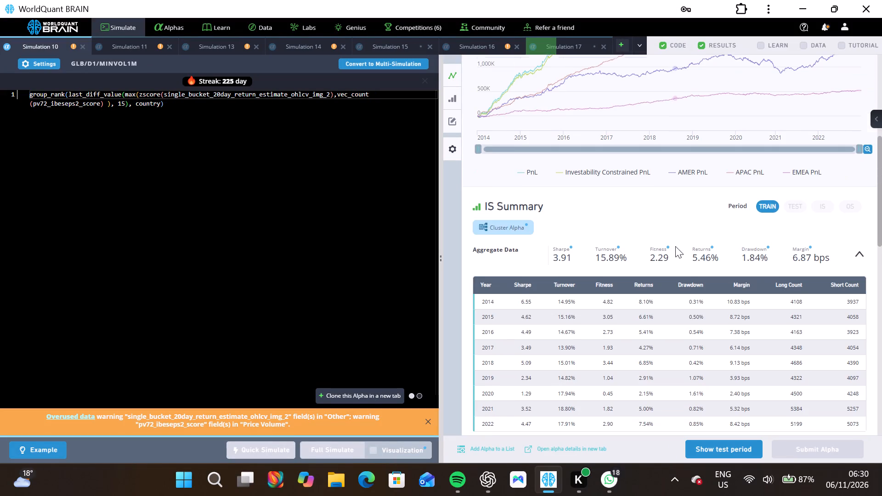
pyautogui.scroll(1, 675, 246)
pyautogui.click(729, 440)
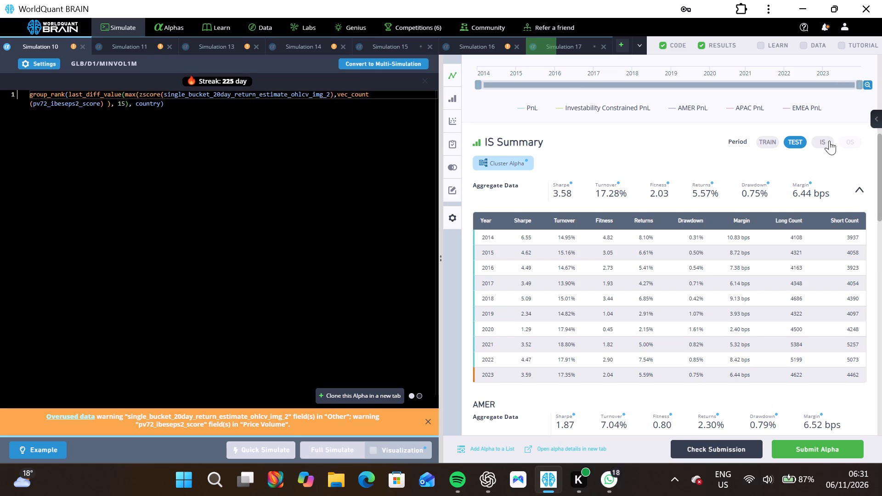
pyautogui.click(825, 142)
pyautogui.scroll(-20, 767, 248)
pyautogui.scroll(-9, 767, 248)
pyautogui.scroll(1, 767, 248)
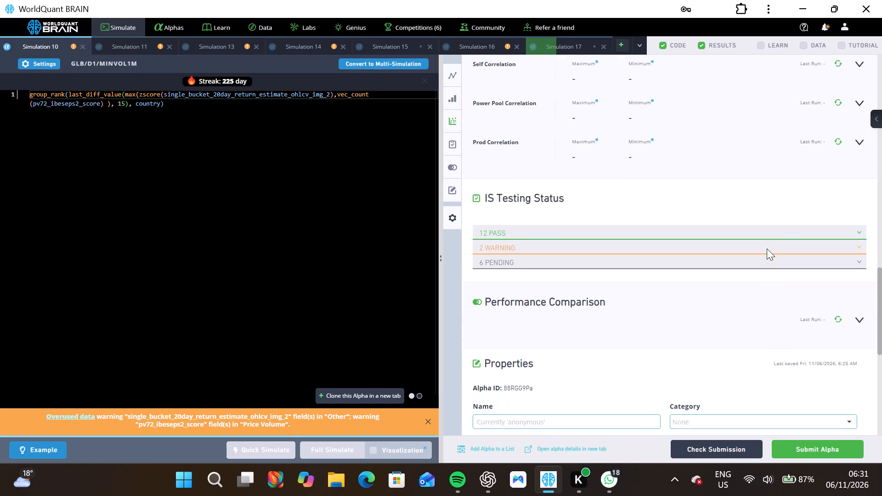
pyautogui.click(634, 233)
pyautogui.click(839, 147)
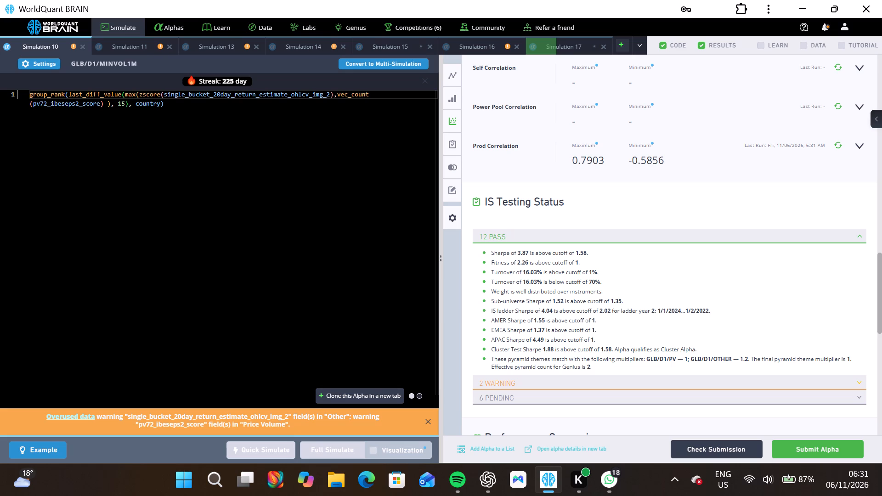
# Close Simulation 10.
pyautogui.click(82, 47)
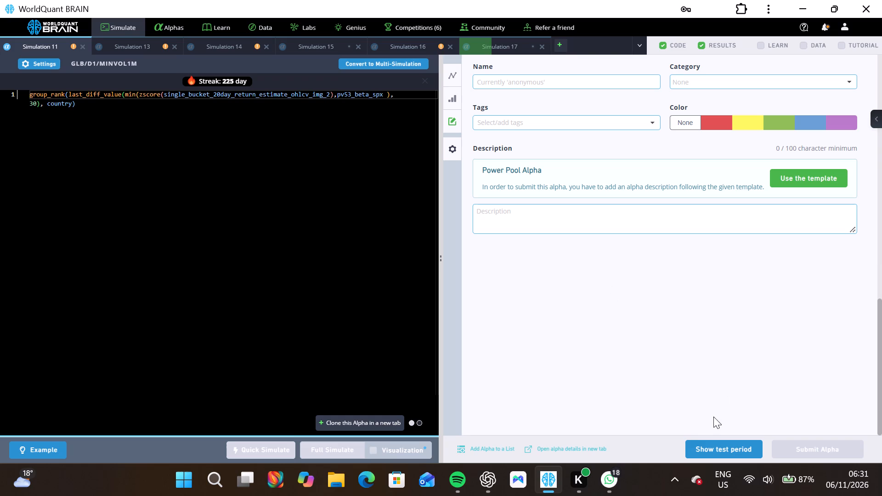
# Show the test period for Simulation 11's alpha and check its passed IS tests and Prod Correlation.
pyautogui.click(697, 445)
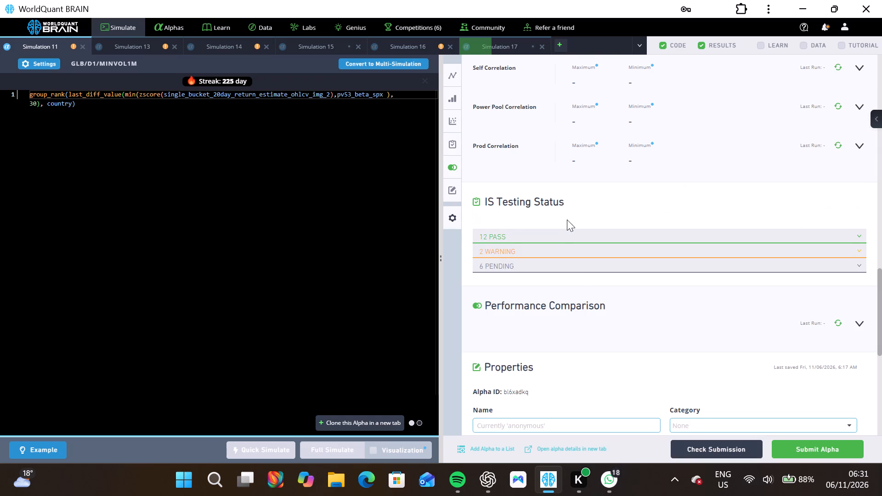
pyautogui.click(557, 236)
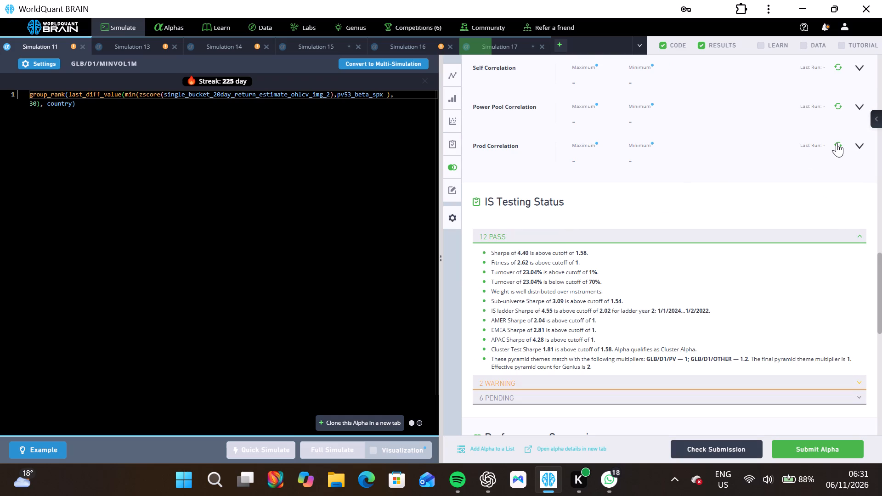
pyautogui.click(837, 143)
# Review Simulation 13's Prod Correlation and close that simulation.
pyautogui.click(152, 40)
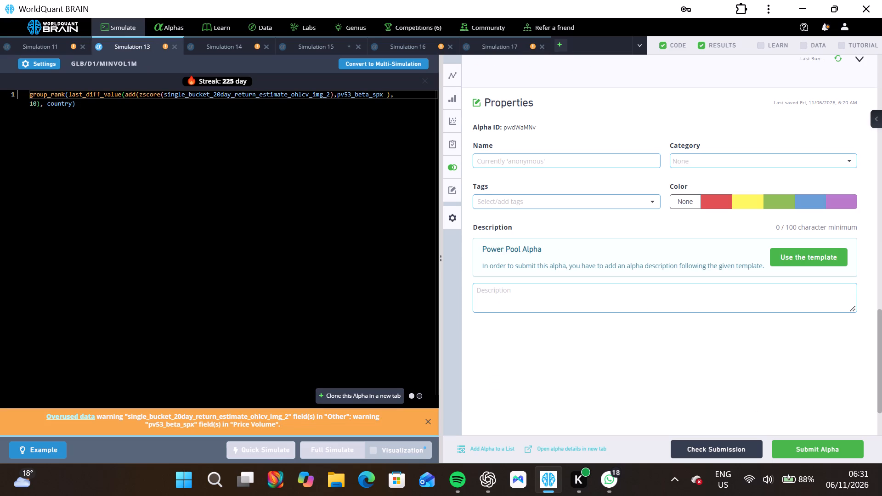
pyautogui.scroll(12, 700, 323)
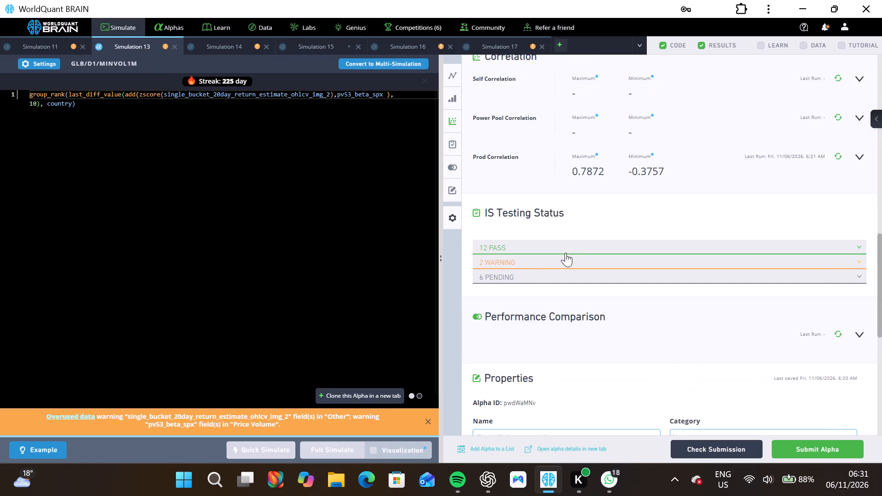
pyautogui.click(174, 44)
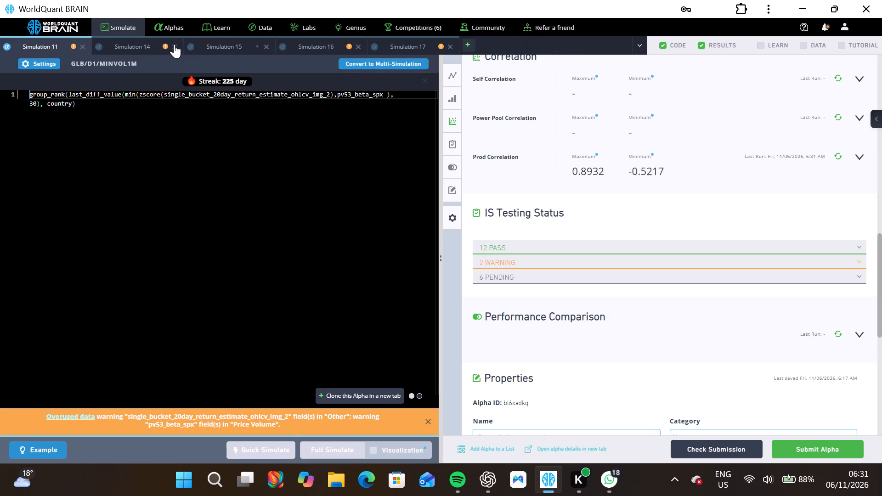
# Show the test period for Simulation 14's alpha and check its passed IS tests and Prod Correlation.
pyautogui.click(139, 44)
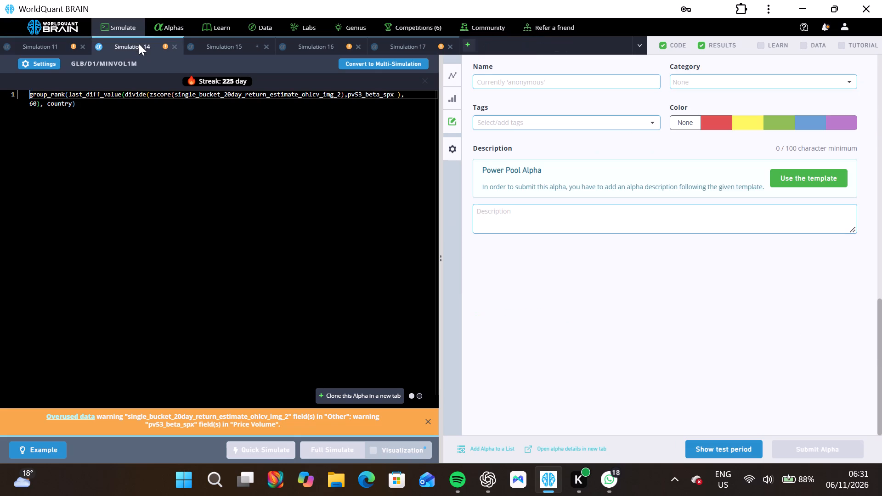
pyautogui.click(730, 449)
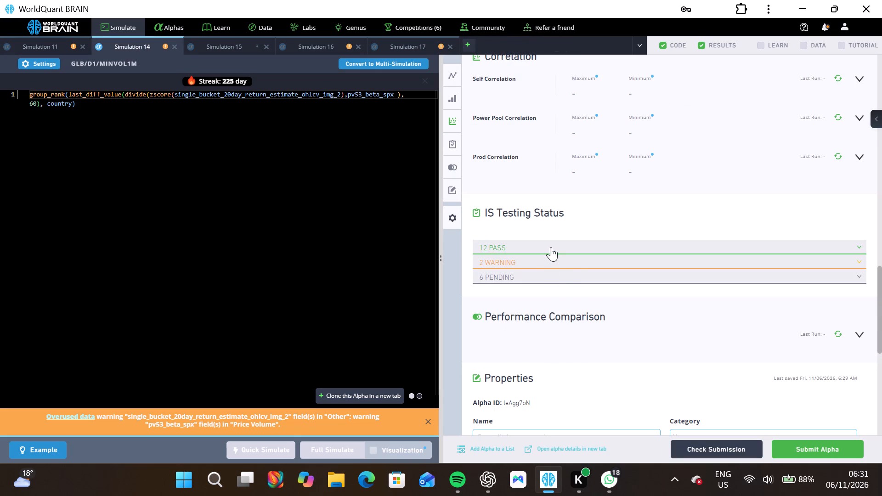
pyautogui.click(551, 247)
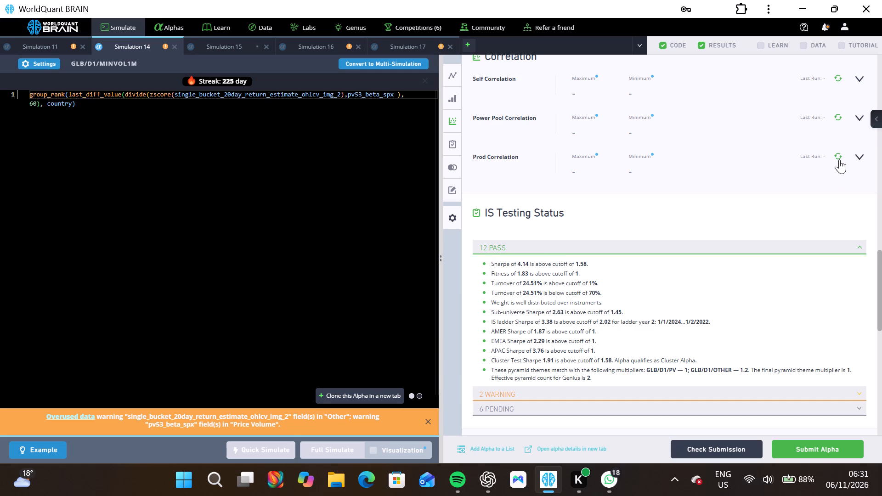
pyautogui.click(838, 154)
# Return to Simulation 11 to review its Prod Correlation and close that simulation.
pyautogui.click(57, 45)
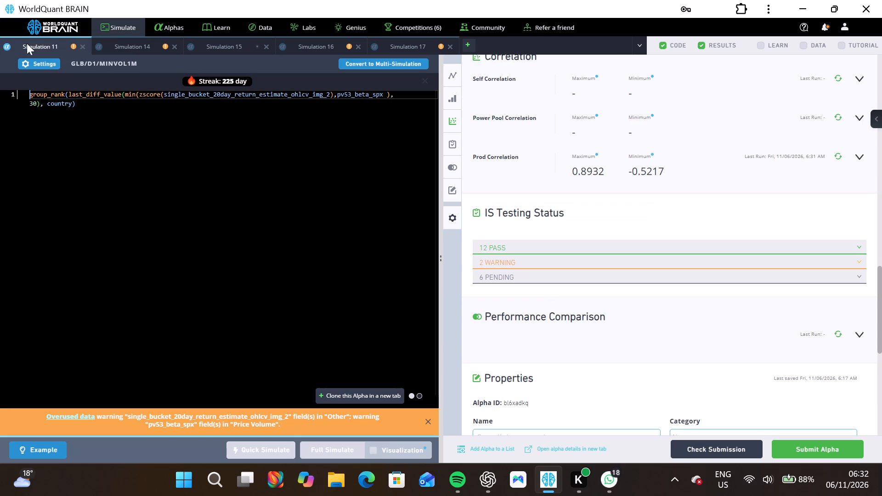
pyautogui.click(82, 44)
# Review Simulation 14's Prod Correlation and passed IS tests, and close that simulation.
pyautogui.click(529, 248)
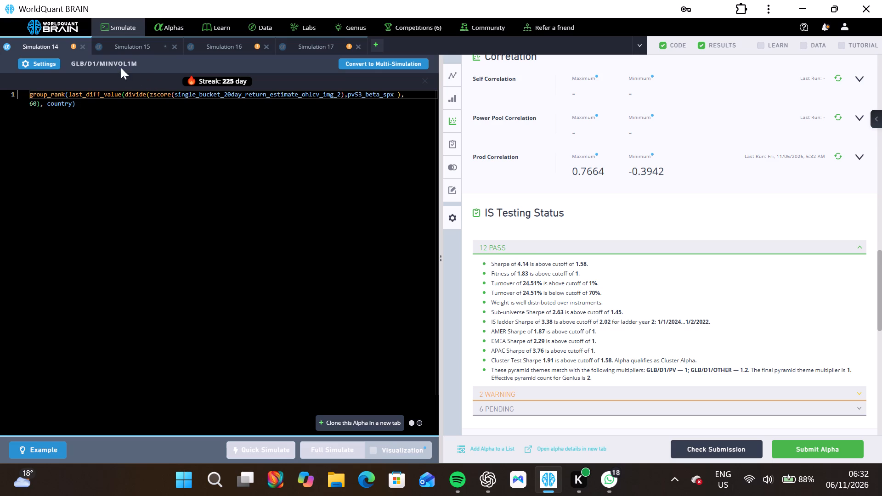
pyautogui.click(84, 46)
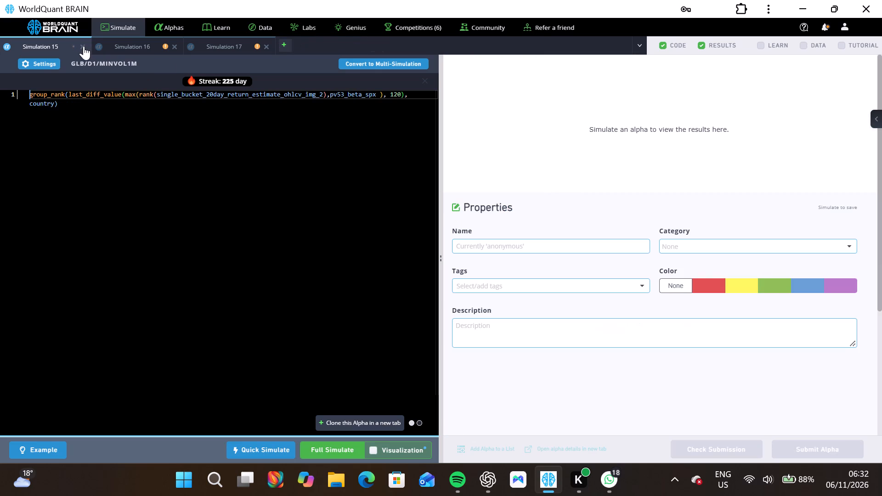
# Run a full simulation of Simulation 15's expression.
pyautogui.scroll(2, 571, 214)
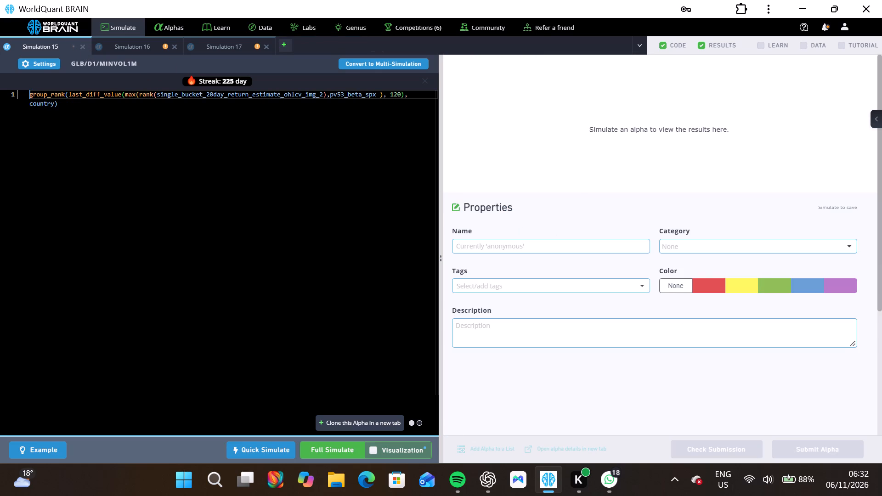
pyautogui.click(344, 164)
pyautogui.click(326, 445)
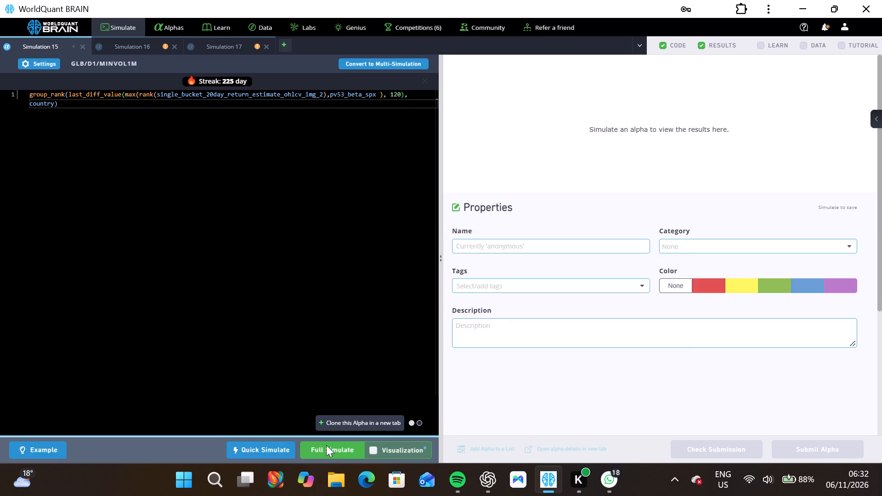
# Examine the Prod Correlation and passed IS tests of Simulation 16's alpha.
pyautogui.click(141, 42)
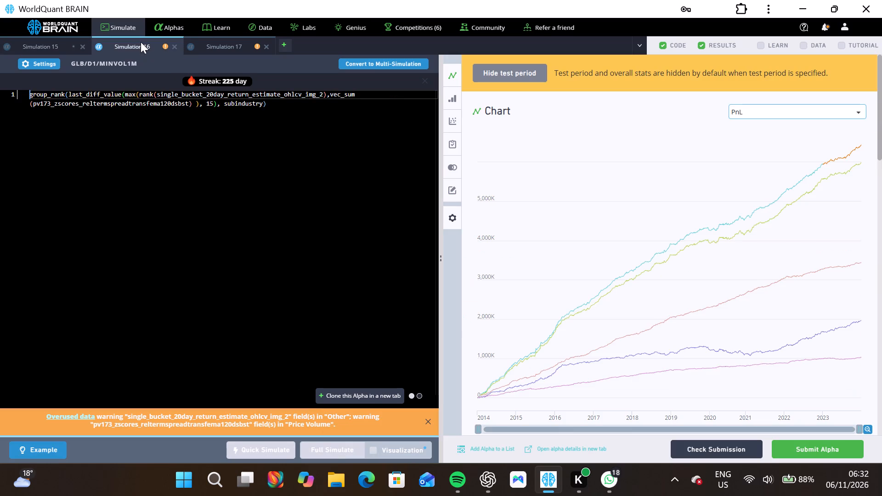
pyautogui.scroll(-20, 712, 239)
pyautogui.scroll(-16, 712, 239)
pyautogui.scroll(11, 712, 239)
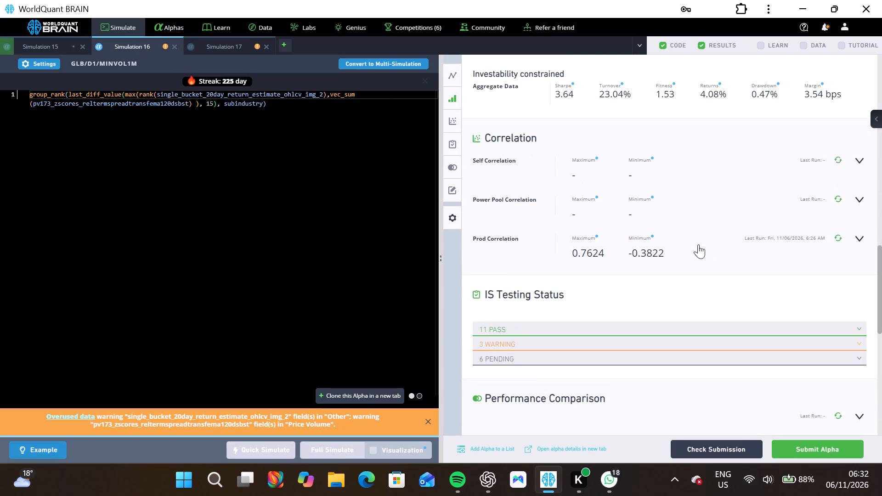
pyautogui.click(551, 330)
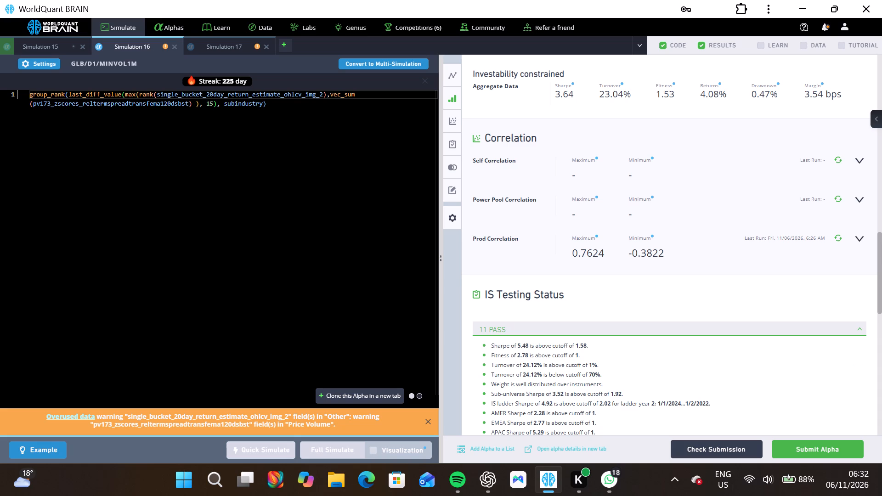
# Set the last_diff_value period in Simulation 16's expression to 60 and run a full simulation.
pyautogui.doubleClick(209, 102)
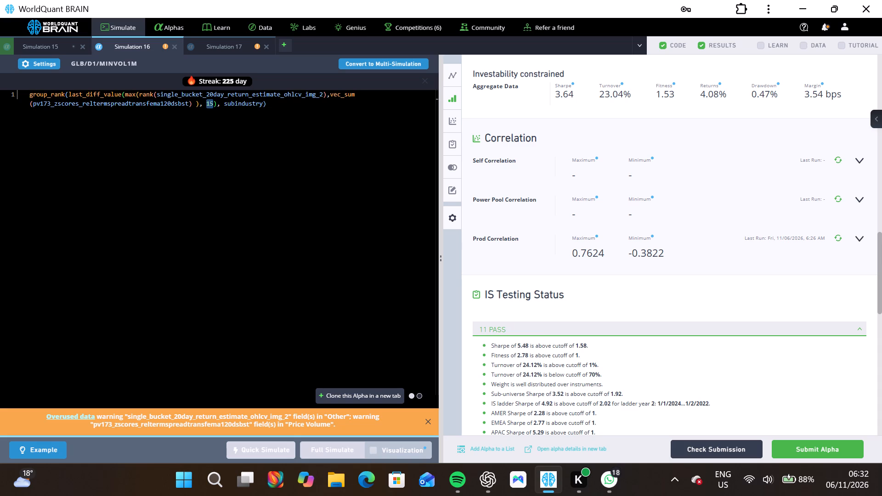
pyautogui.press('6')
pyautogui.press('0')
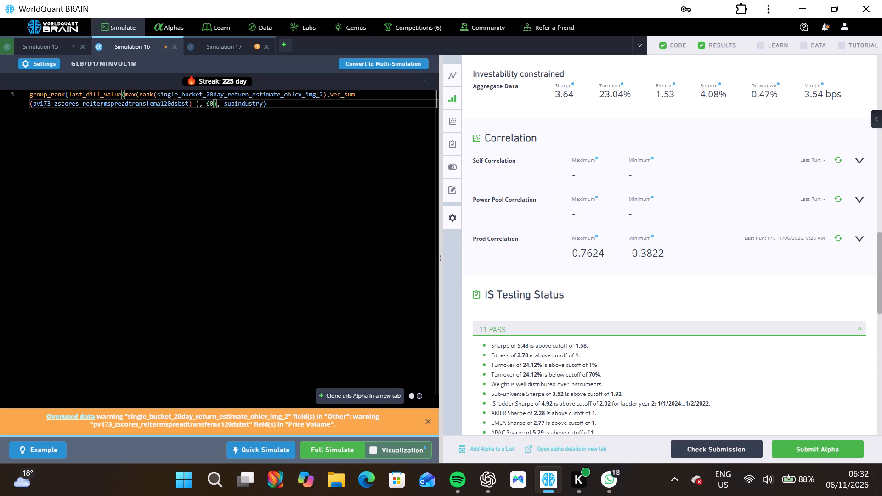
pyautogui.click(324, 449)
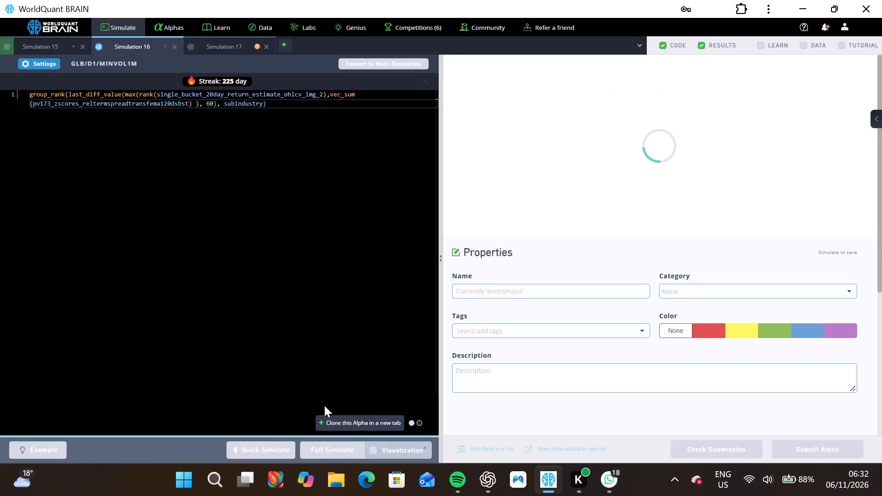
# Show the test period for Simulation 17's re-simulated alpha and examine its passed IS tests.
pyautogui.click(226, 46)
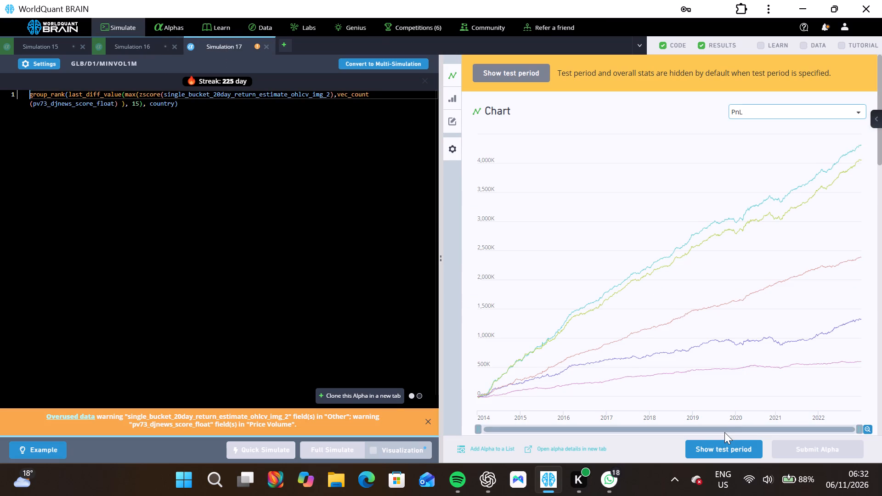
pyautogui.scroll(-20, 689, 368)
pyautogui.scroll(-18, 689, 368)
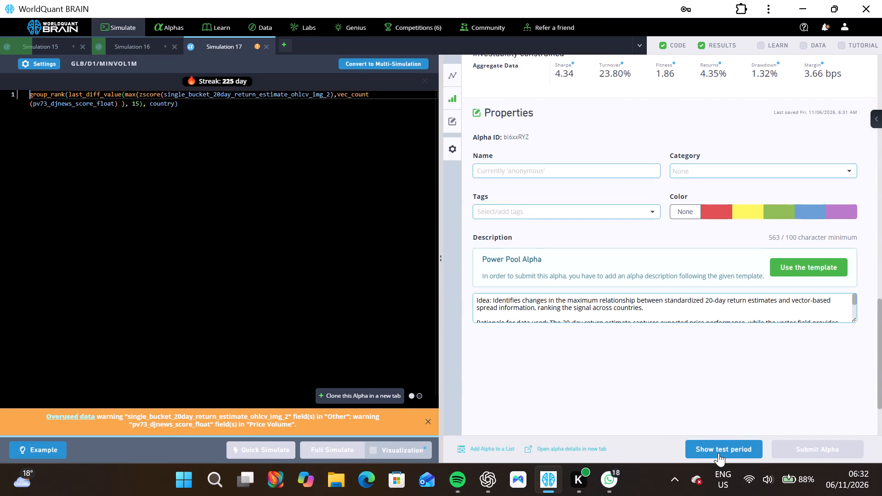
pyautogui.click(718, 453)
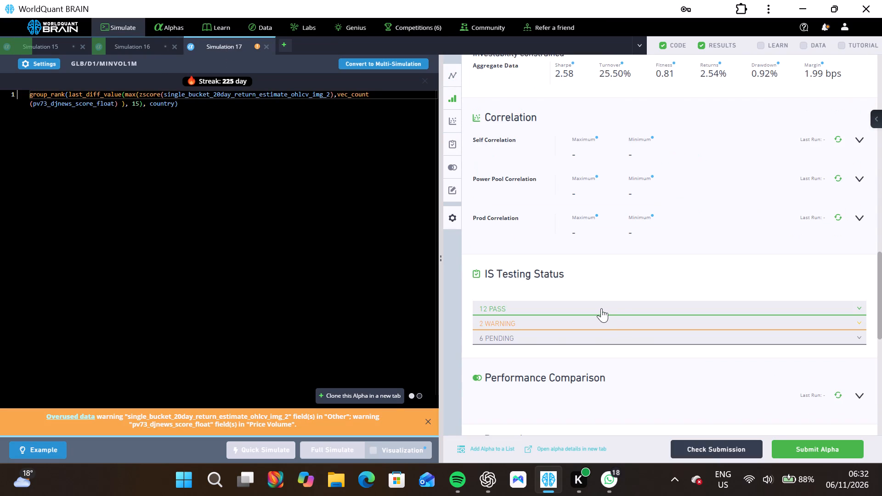
pyautogui.click(601, 308)
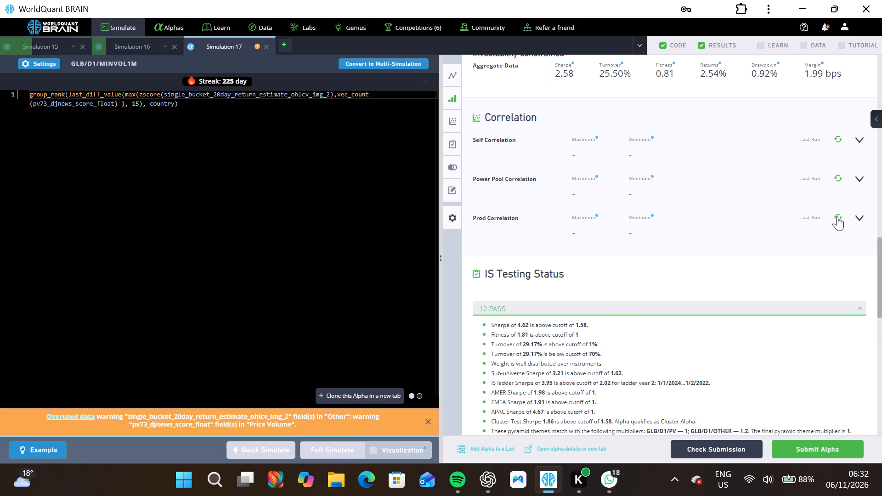
# Run the Prod Correlation and Self Correlation checks for Simulation 17's alpha.
pyautogui.click(836, 216)
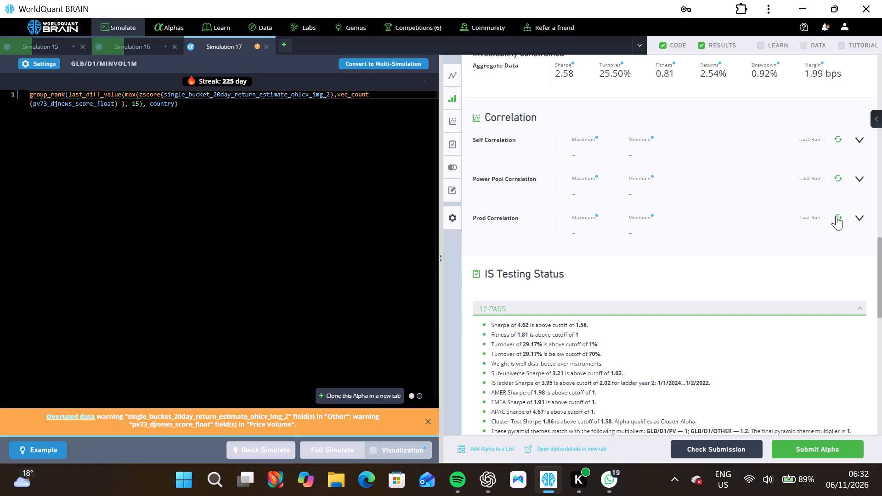
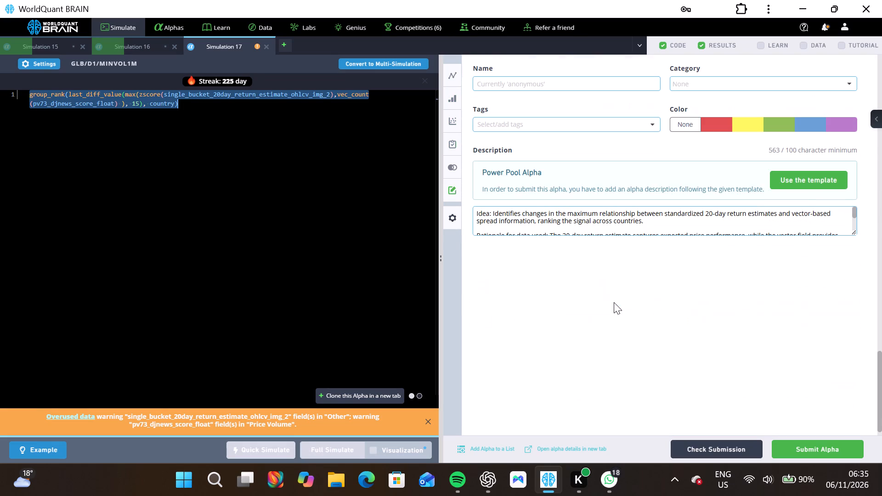
pyautogui.click(508, 217)
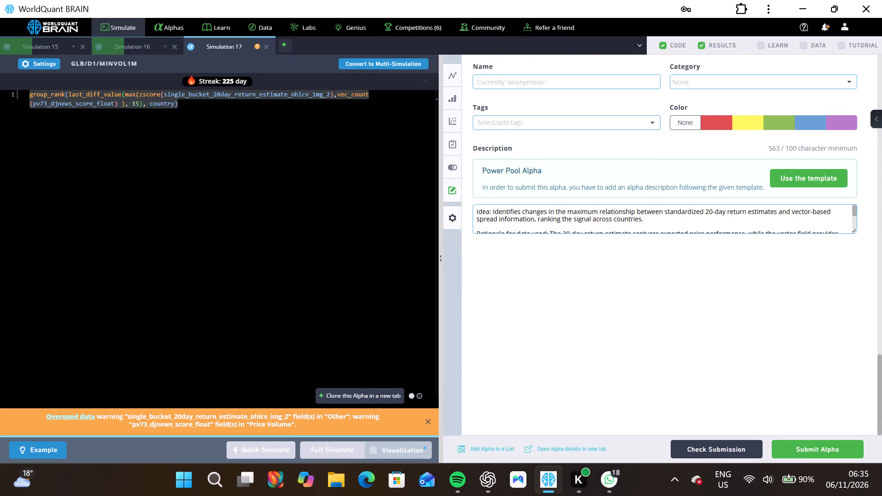
pyautogui.hotkey('ctrl', 'a')
pyautogui.hotkey('ctrl', 'v')
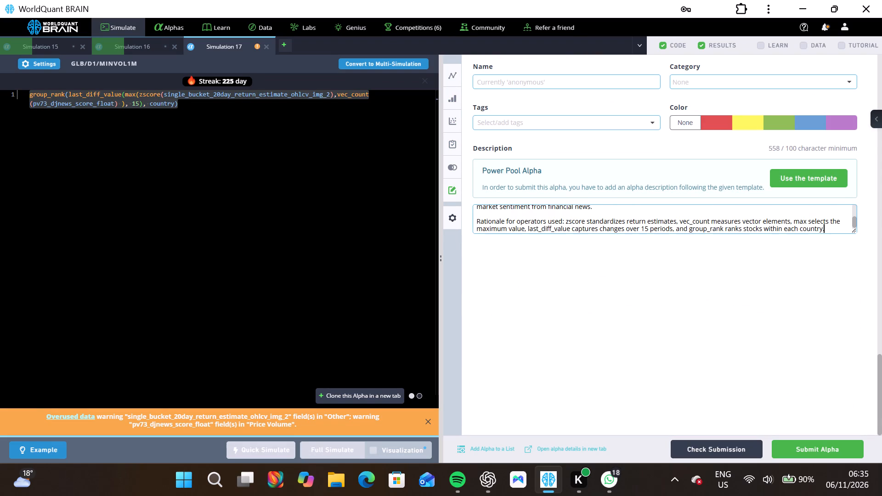
# Submit Simulation 17's alpha.
pyautogui.click(819, 448)
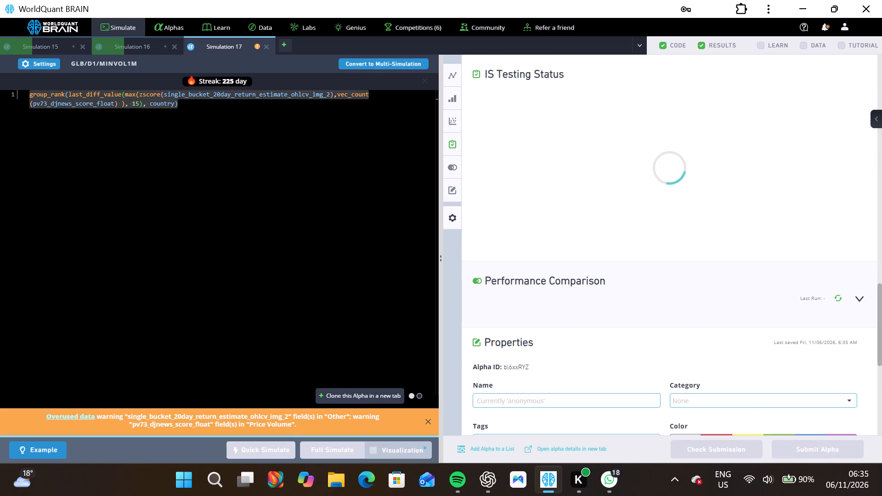
# Open the EUR TOP2500 super alpha rKR5jkVj from the submitted alphas list and clone it.
pyautogui.click(178, 25)
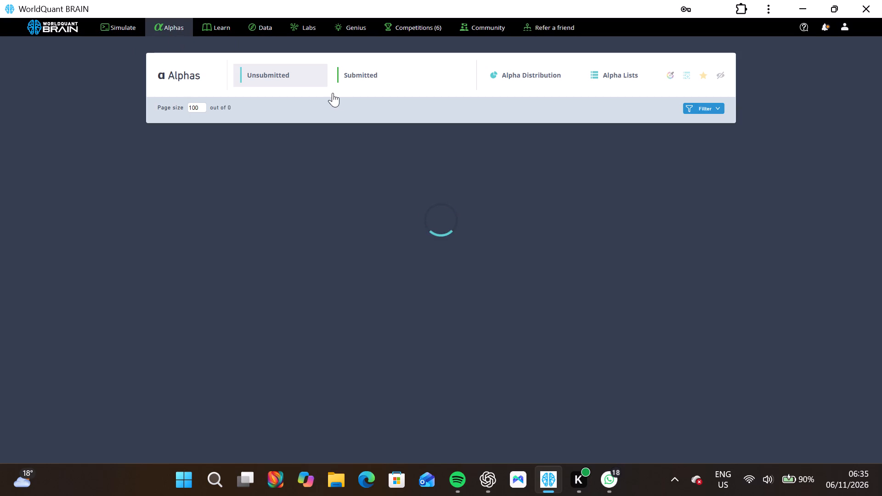
pyautogui.click(364, 76)
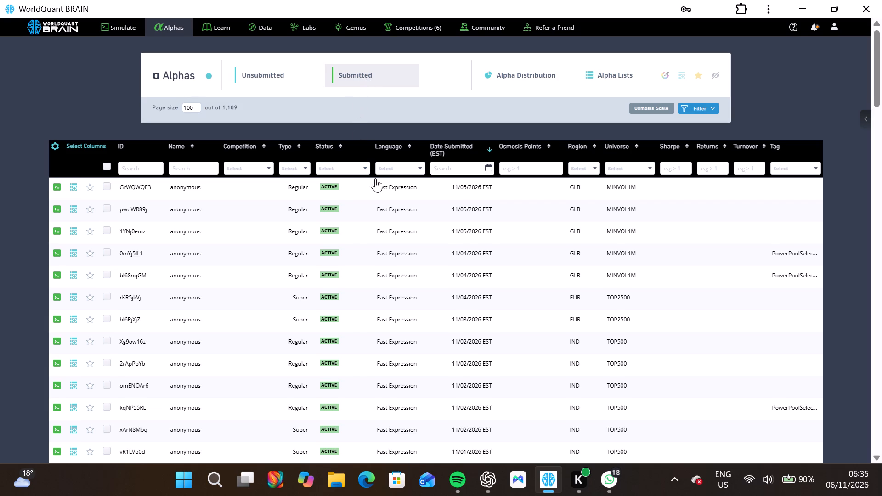
pyautogui.click(388, 298)
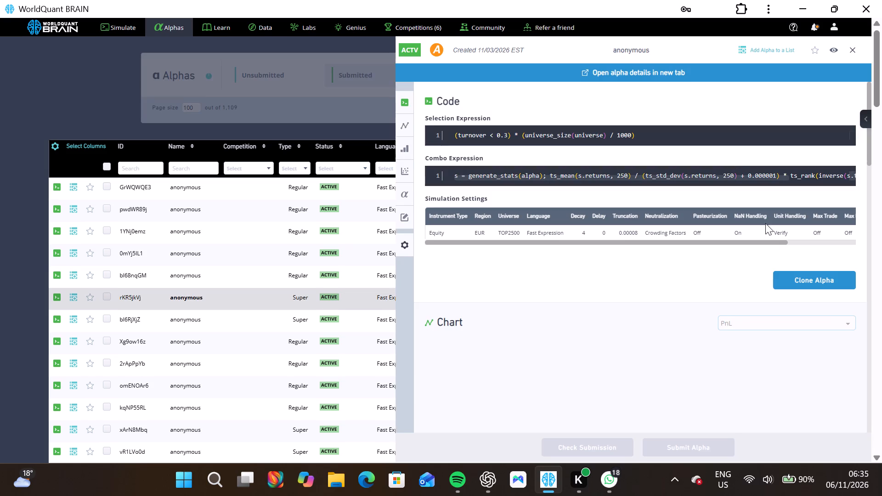
pyautogui.click(785, 278)
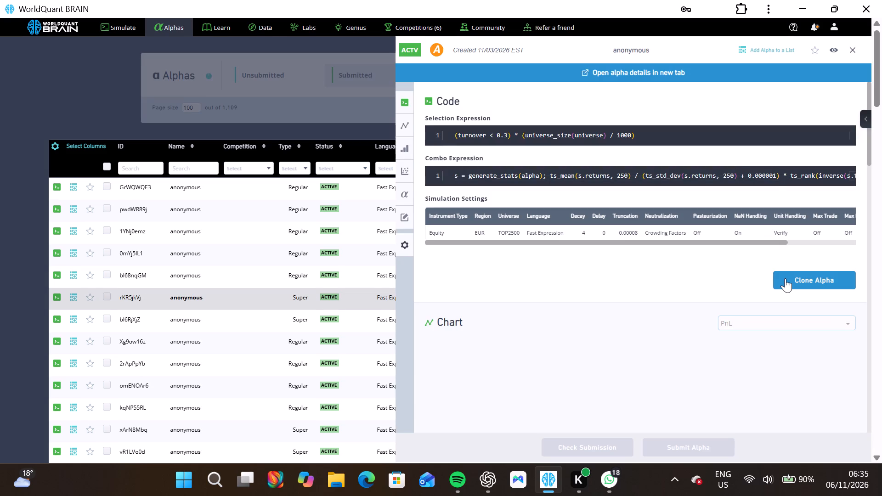
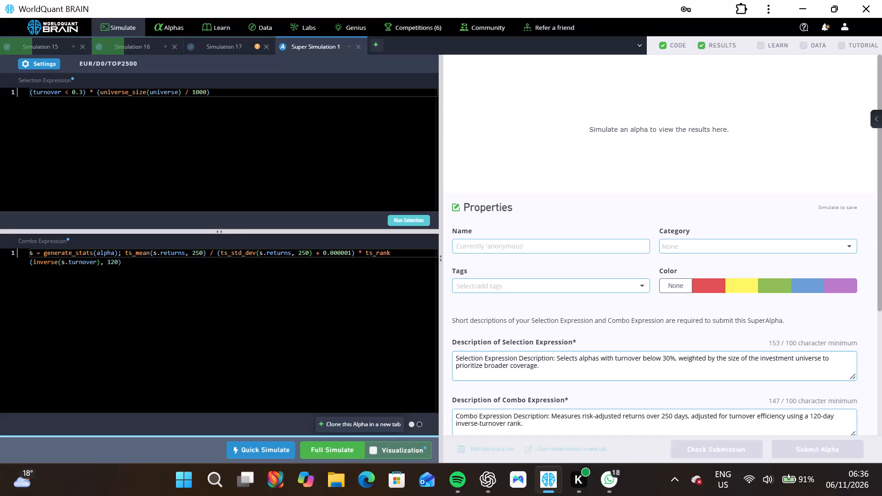
# Clear the whole selection expression of the cloned EUR super alpha in Super Simulation 1.
pyautogui.tripleClick(244, 99)
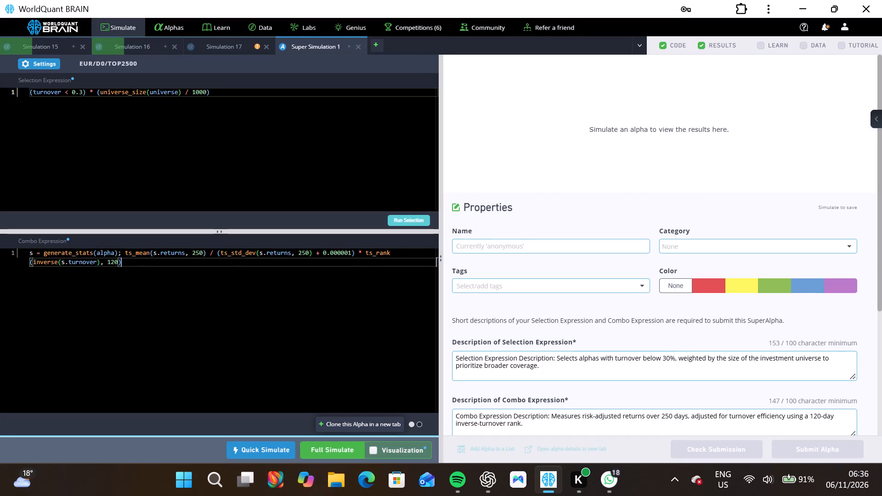
pyautogui.click(244, 99)
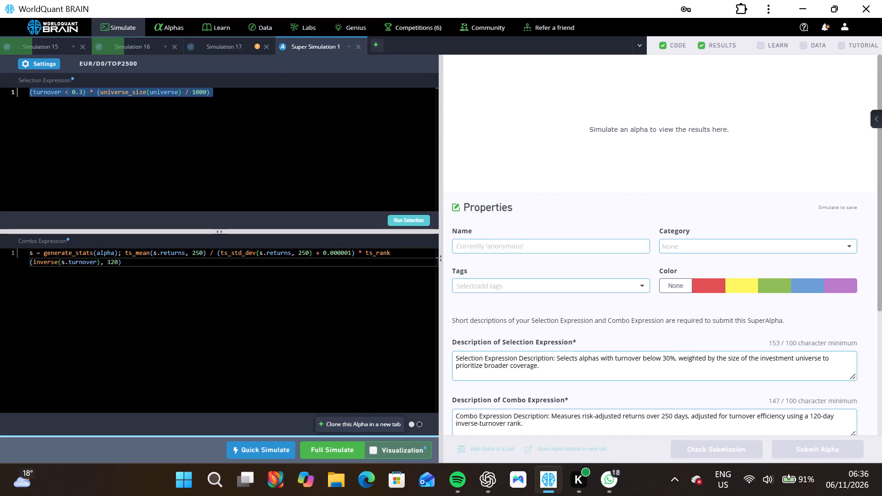
pyautogui.press('BackSpace')
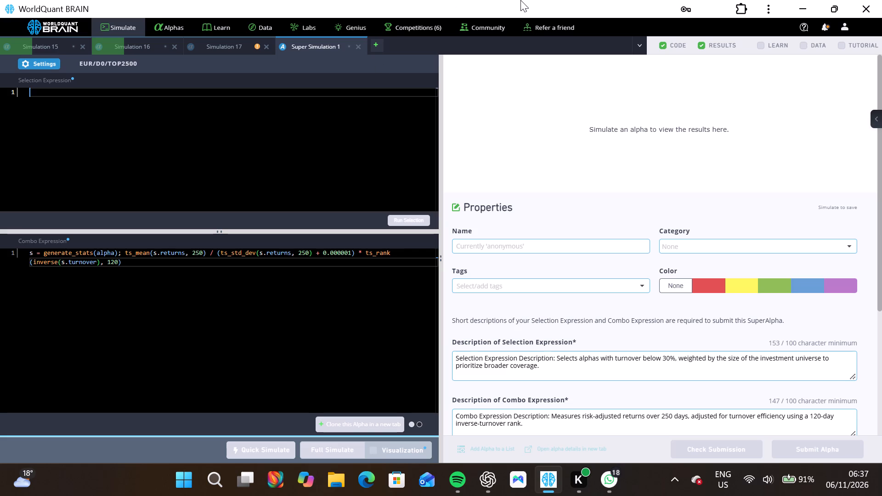
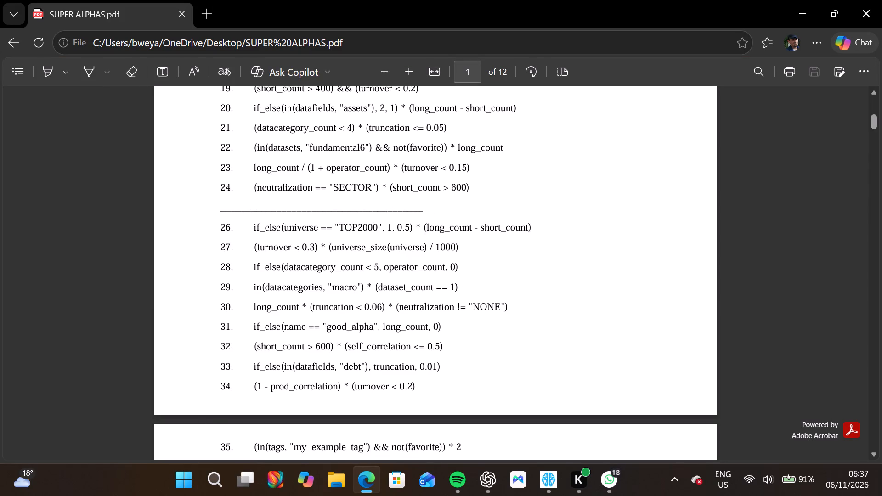
# Copy expressions 49 and 50 from SUPER ALPHAS.pdf into Super Simulation 1's selection expression in BRAIN, multiply them with *, and run the selection.
pyautogui.scroll(-13, 405, 229)
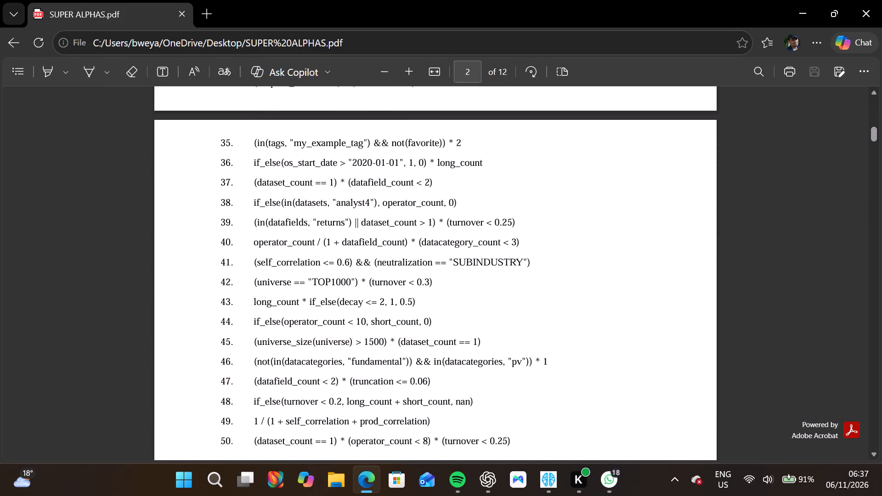
pyautogui.scroll(-4, 405, 229)
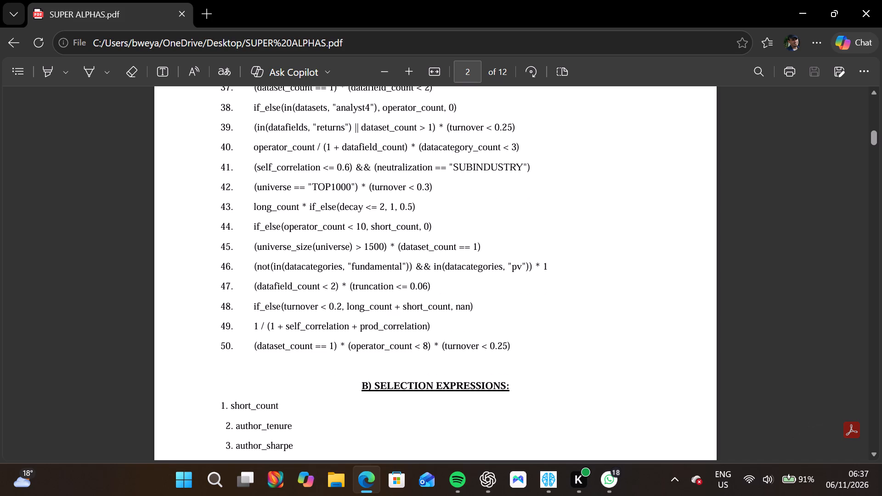
pyautogui.moveTo(253, 325); pyautogui.dragTo(502, 340)
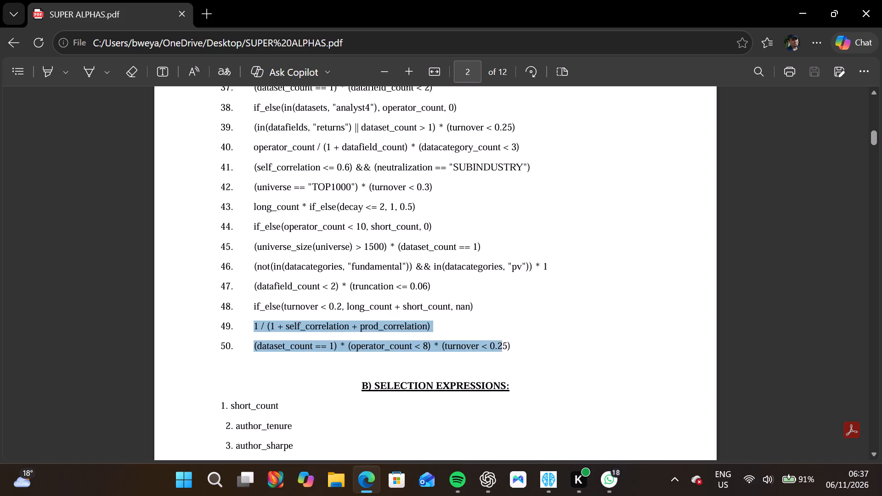
pyautogui.moveTo(502, 340); pyautogui.dragTo(533, 327)
pyautogui.hotkey('ctrl', 'c')
pyautogui.click(545, 477)
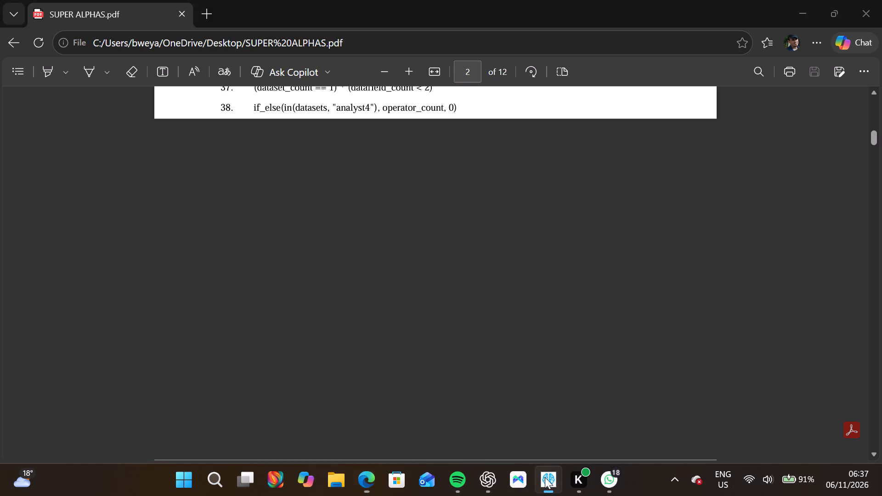
pyautogui.hotkey('ctrl', 'v')
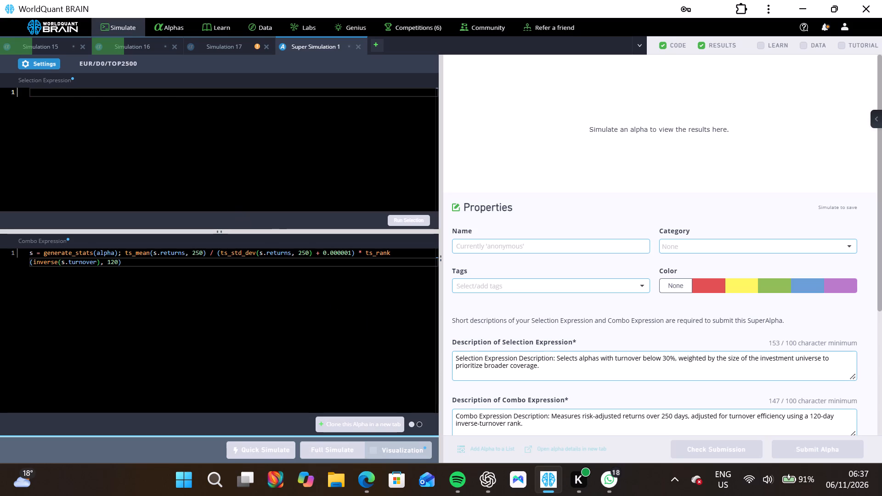
pyautogui.click(207, 90)
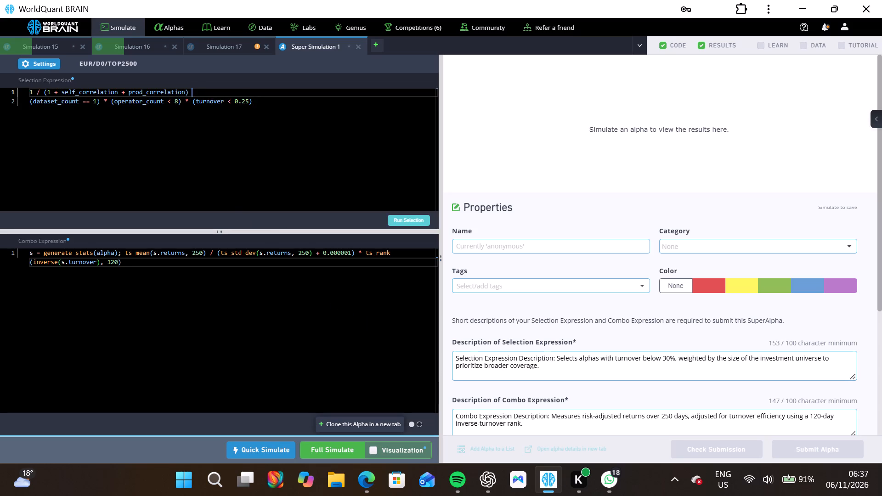
pyautogui.hotkey('shift', '*')
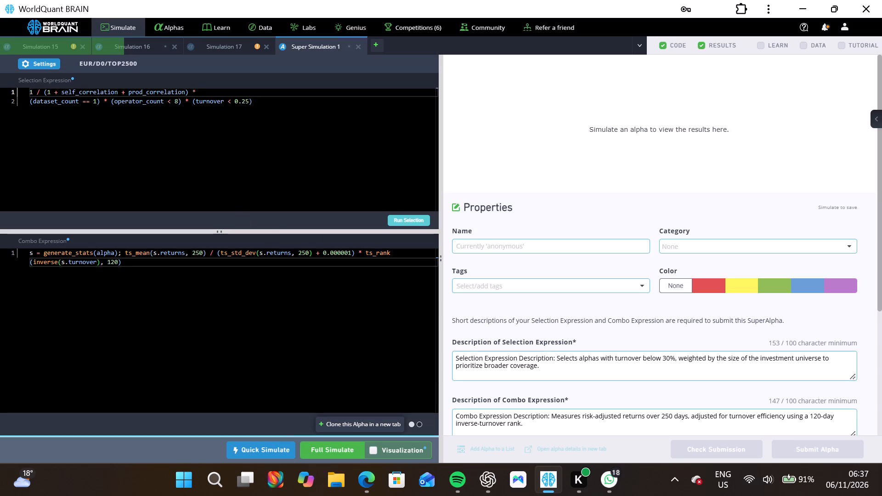
pyautogui.click(417, 216)
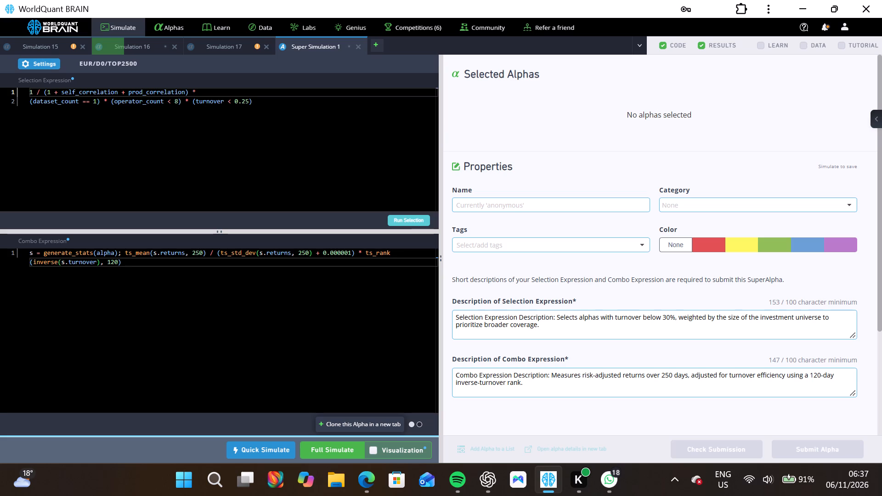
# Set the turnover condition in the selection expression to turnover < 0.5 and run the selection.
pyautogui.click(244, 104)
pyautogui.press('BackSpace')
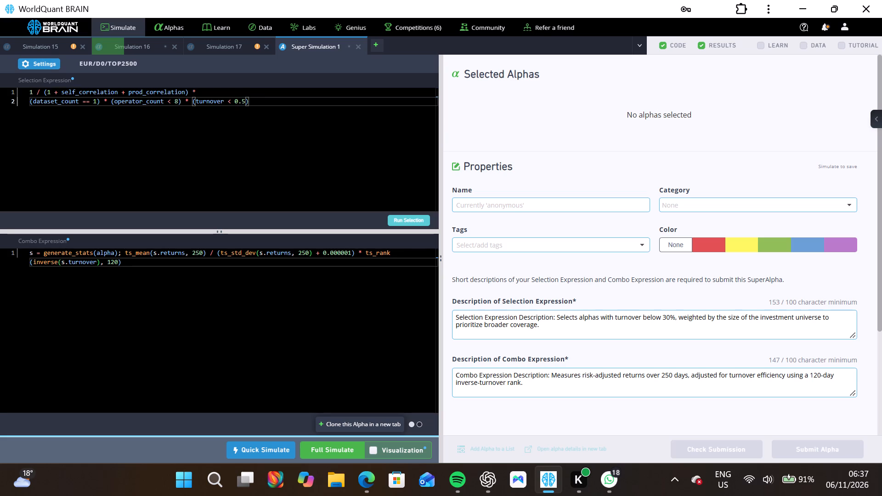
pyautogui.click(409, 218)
# Remove the leading "1 /" before the correlation term in the selection expression and run the selection.
pyautogui.moveTo(43, 90); pyautogui.dragTo(20, 95)
pyautogui.press('BackSpace')
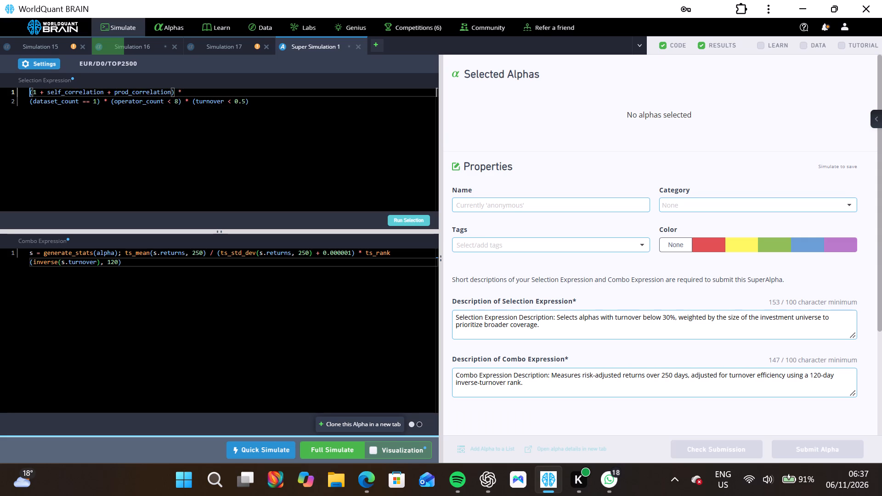
pyautogui.click(404, 222)
# Set the dataset condition in the selection expression to dataset_count == 2 and run the selection.
pyautogui.click(90, 102)
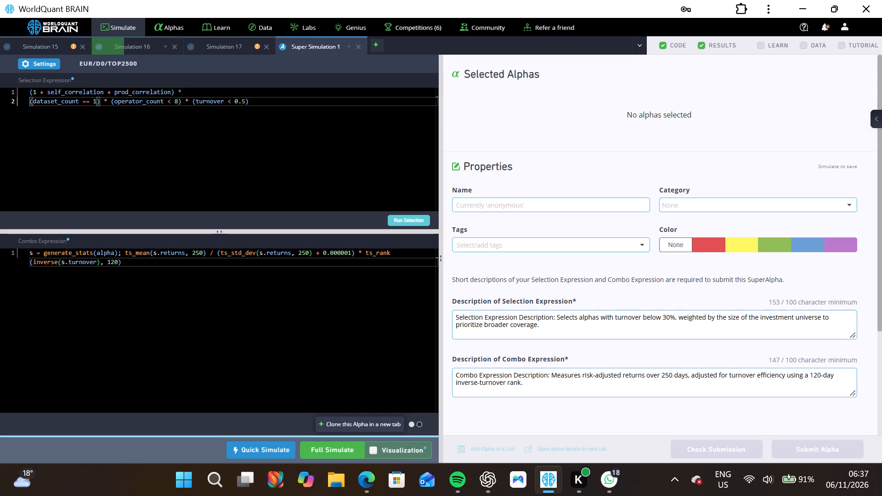
pyautogui.click(95, 102)
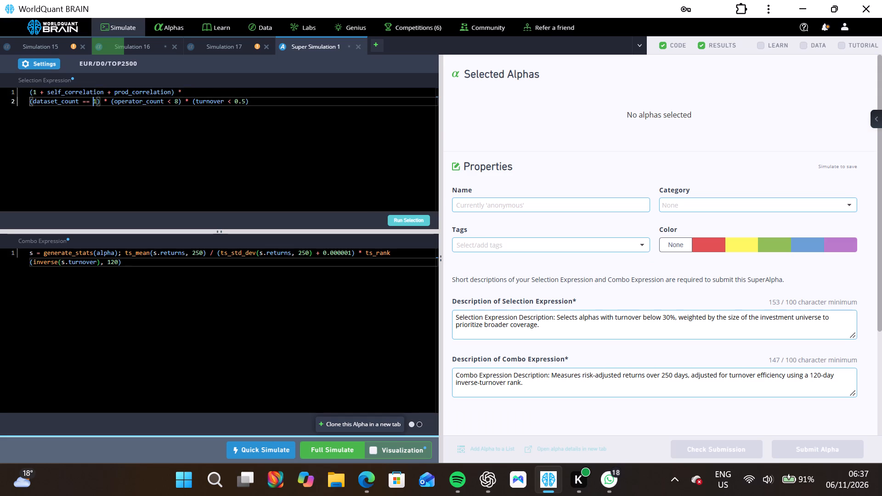
pyautogui.doubleClick(95, 102)
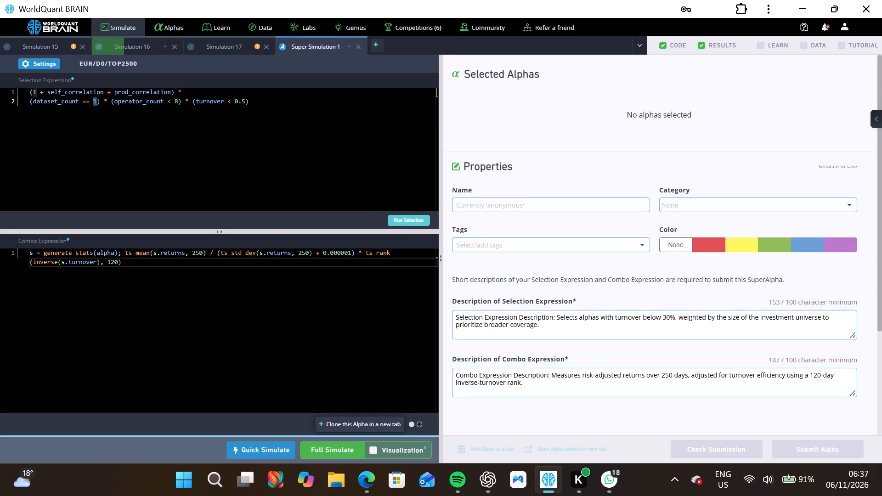
pyautogui.press('2')
pyautogui.click(403, 215)
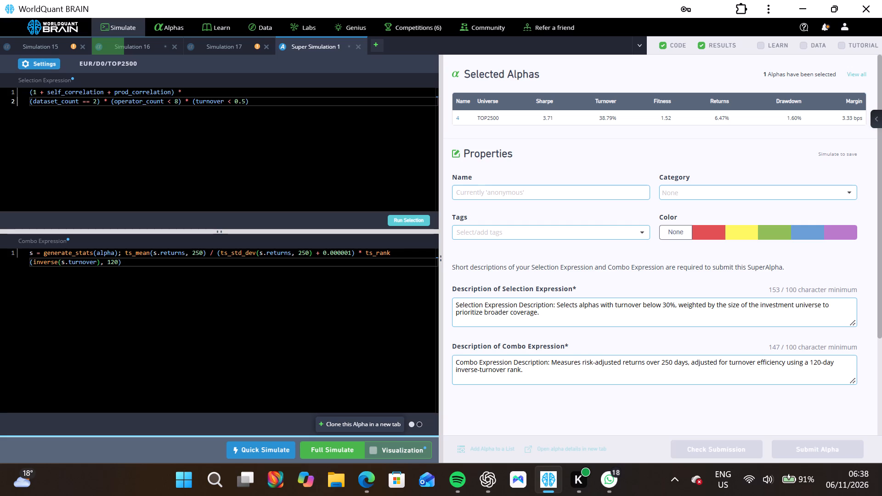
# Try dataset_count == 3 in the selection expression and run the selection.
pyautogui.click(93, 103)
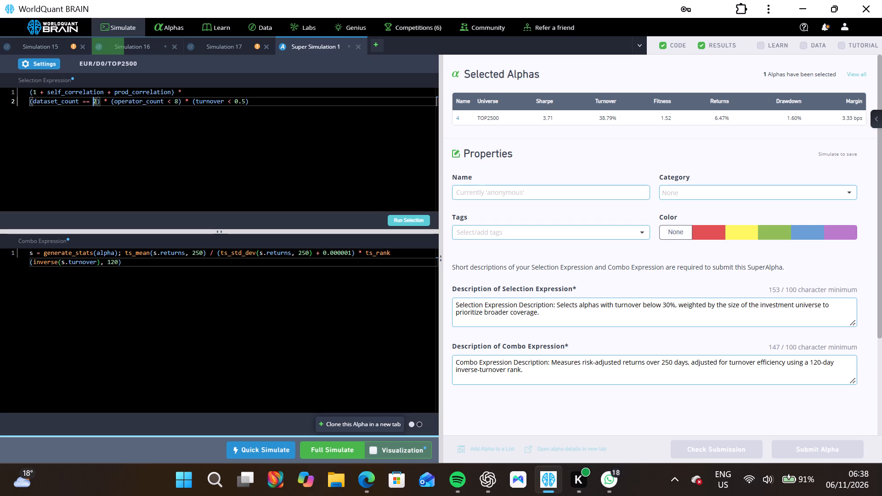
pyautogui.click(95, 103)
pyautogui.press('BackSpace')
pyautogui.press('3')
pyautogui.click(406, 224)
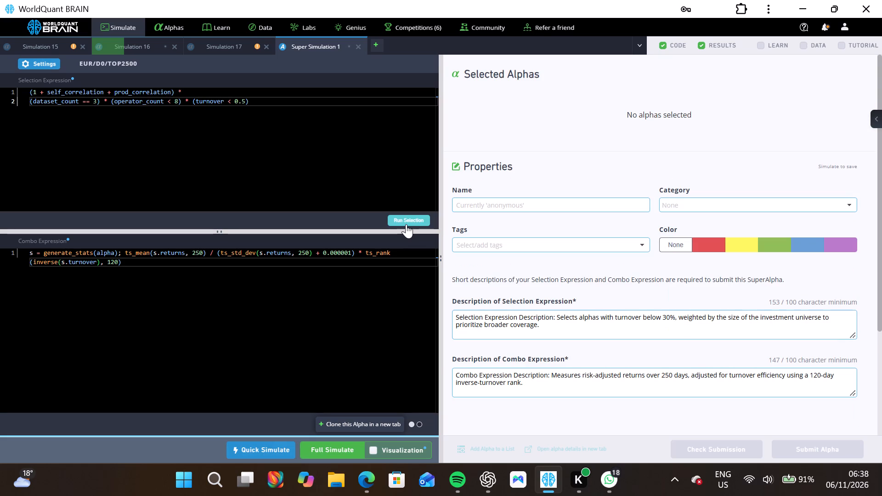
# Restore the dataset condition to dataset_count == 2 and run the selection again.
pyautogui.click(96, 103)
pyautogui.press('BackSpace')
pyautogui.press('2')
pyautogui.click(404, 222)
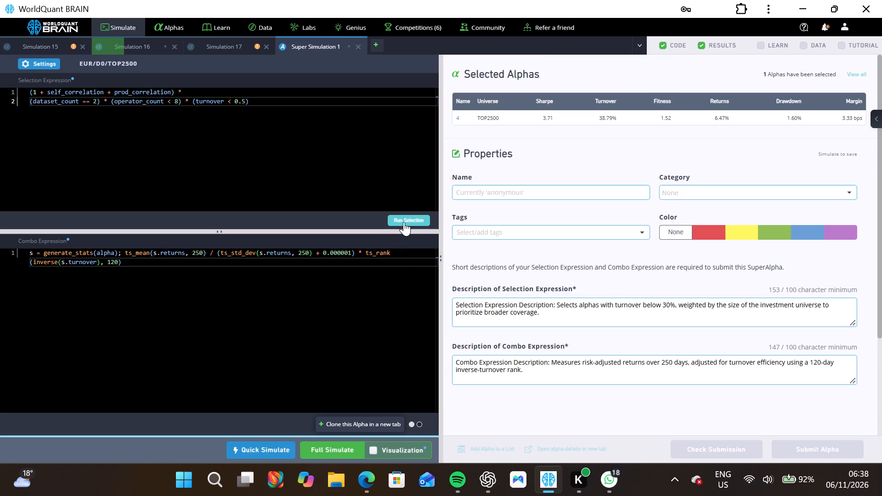
# Set the turnover condition in the selection expression to turnover < 0.6 and run the selection.
pyautogui.click(245, 102)
pyautogui.press('BackSpace')
pyautogui.press('6')
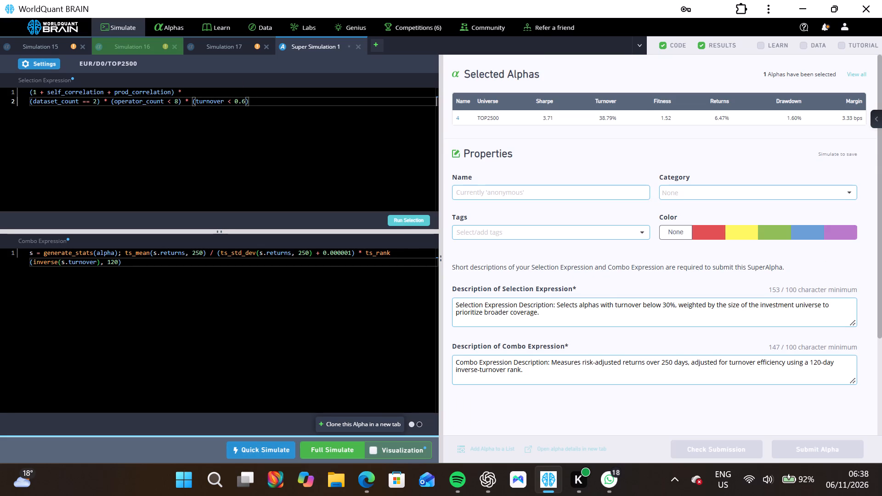
pyautogui.click(398, 220)
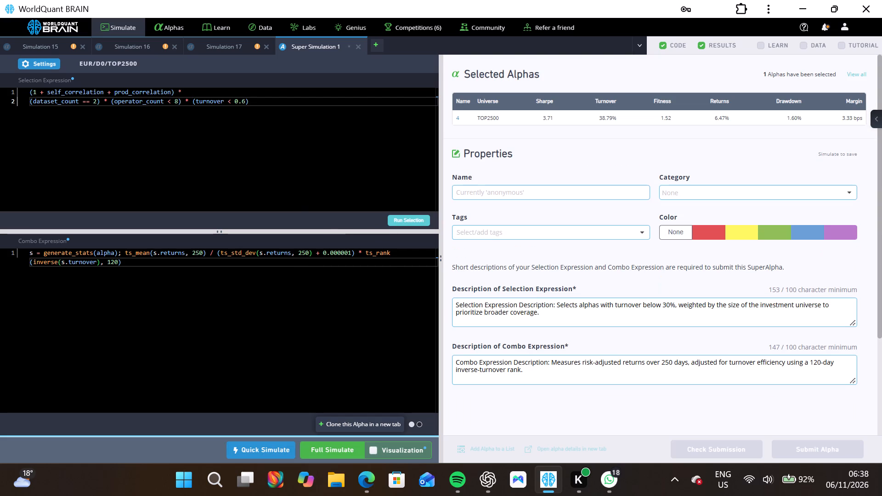
# Set the operator condition in the selection expression to operator_count < 10 and run the selection.
pyautogui.click(178, 103)
pyautogui.press('BackSpace')
pyautogui.write('10')
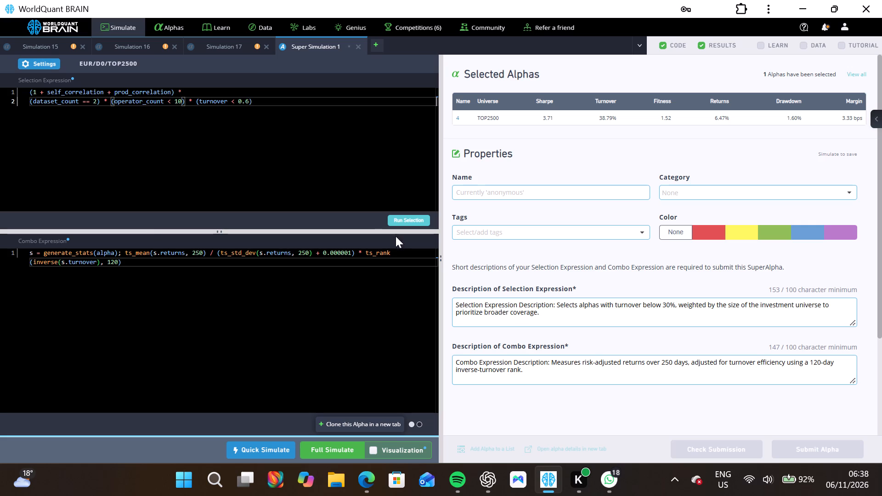
pyautogui.click(399, 220)
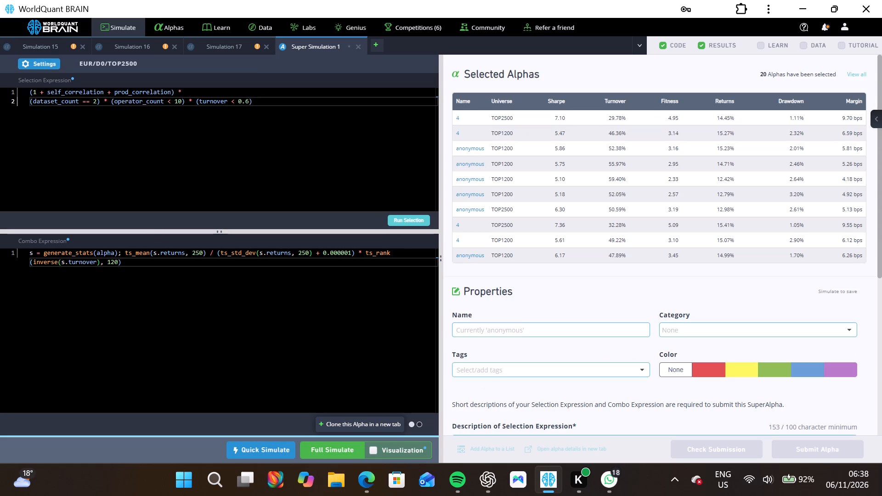
# Start a full simulation of the EUR super alpha with the reworked selection expression.
pyautogui.click(336, 446)
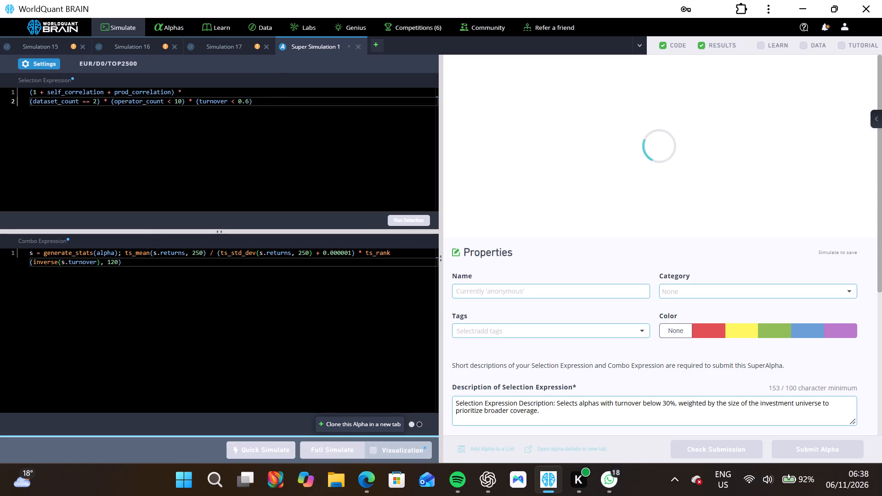
# Open Simulation 17 and review its OS summary and yearly statistics.
pyautogui.click(236, 45)
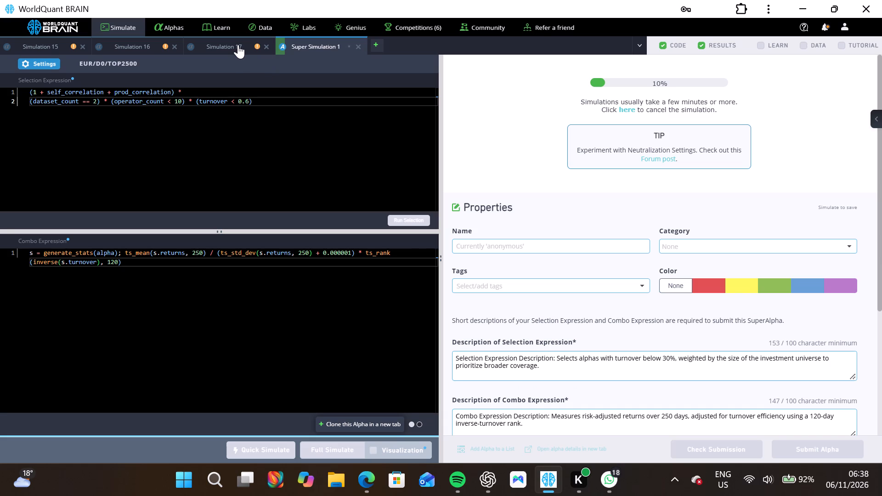
pyautogui.click(238, 45)
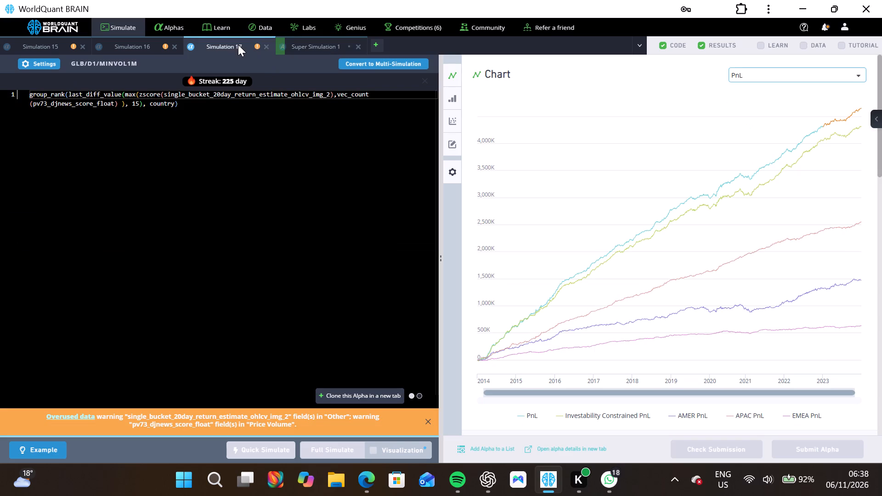
pyautogui.scroll(-14, 583, 314)
pyautogui.scroll(1, 583, 314)
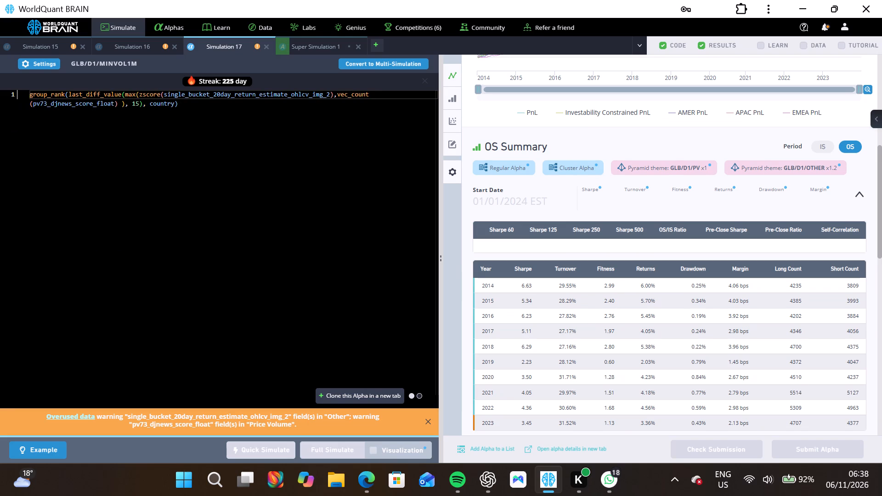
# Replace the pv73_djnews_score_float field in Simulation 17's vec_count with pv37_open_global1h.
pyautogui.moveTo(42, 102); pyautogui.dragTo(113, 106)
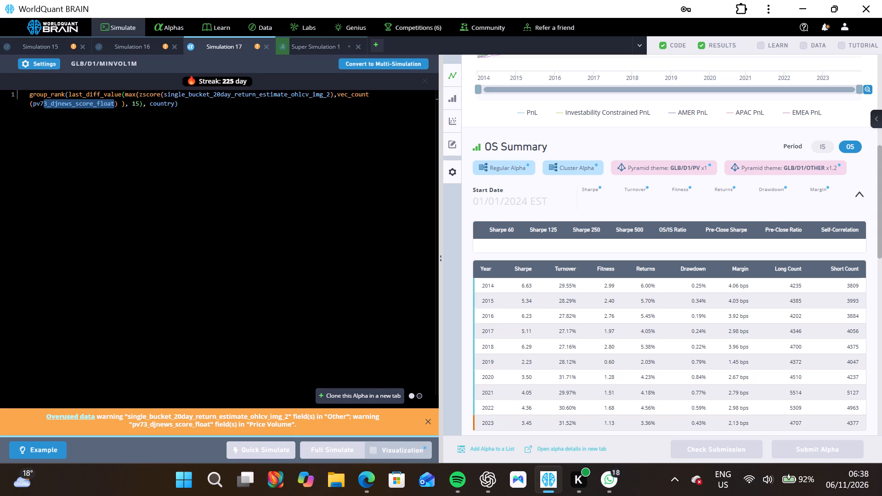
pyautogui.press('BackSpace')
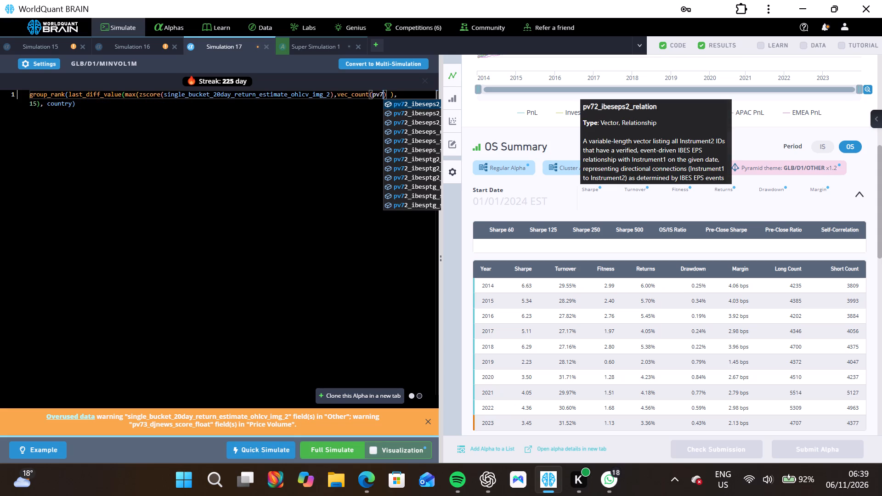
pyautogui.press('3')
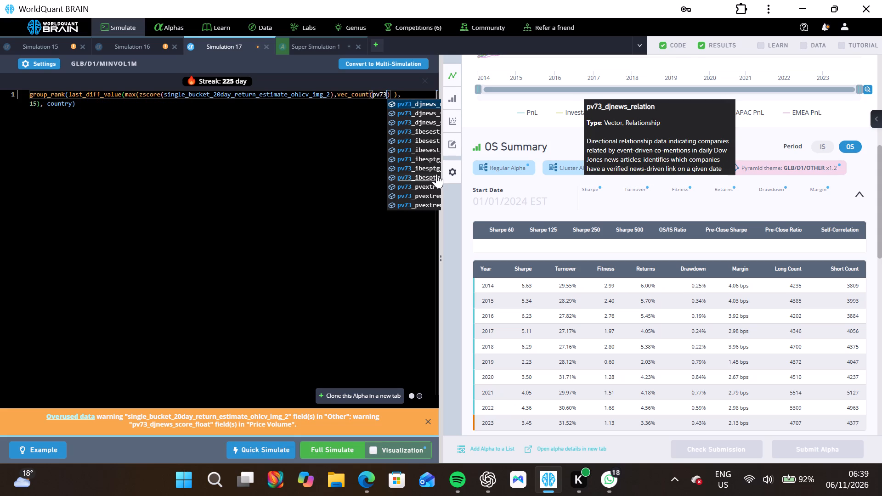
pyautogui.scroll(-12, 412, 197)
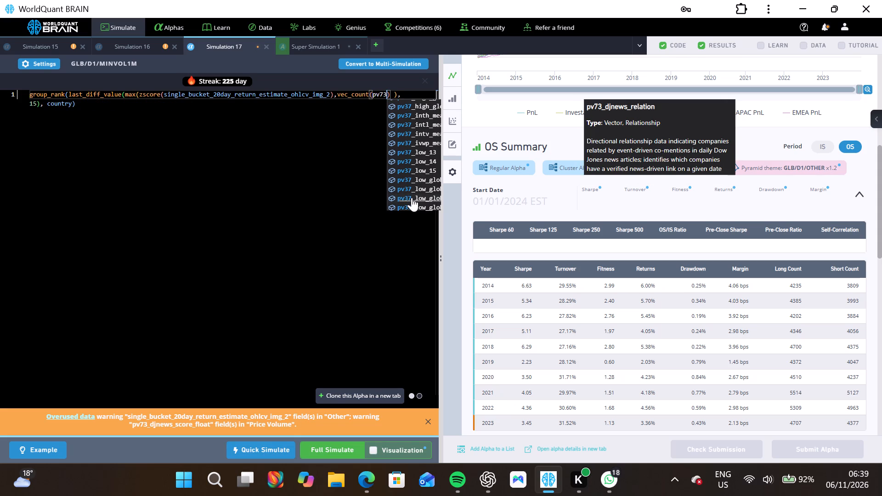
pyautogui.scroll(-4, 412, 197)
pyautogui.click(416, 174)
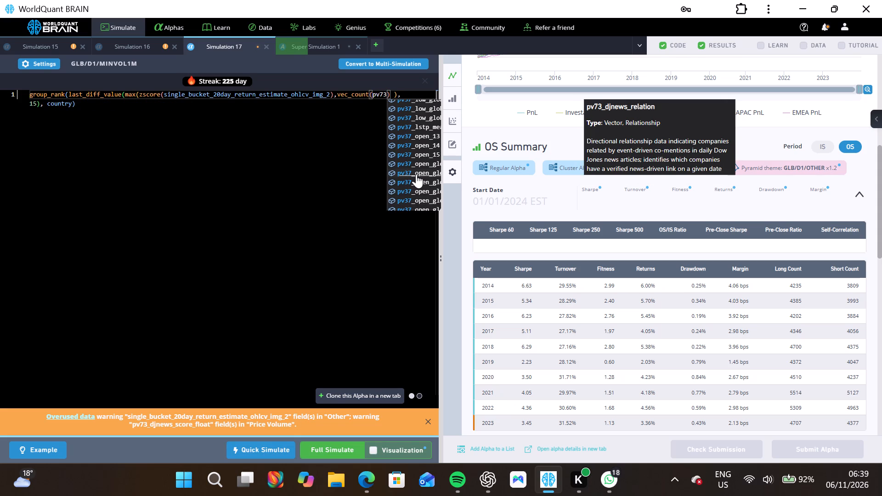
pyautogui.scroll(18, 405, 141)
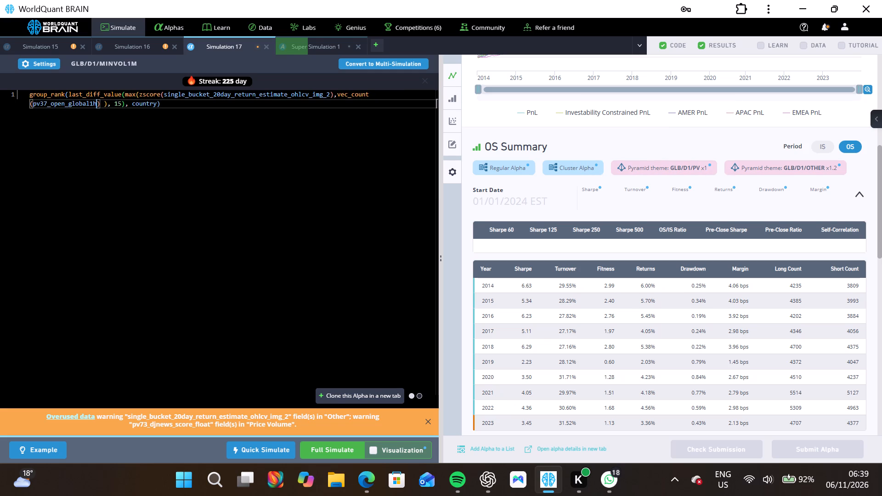
# Set the field inside Simulation 17's vec_count to pv73_pvvolcorr_full_score_float and start a full simulation.
pyautogui.moveTo(39, 105); pyautogui.dragTo(98, 105)
pyautogui.press('BackSpace')
pyautogui.press('7')
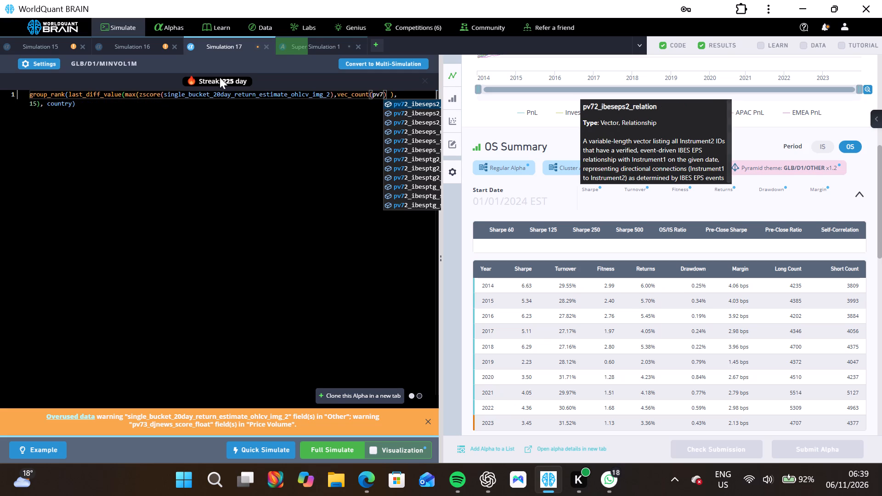
pyautogui.press('3')
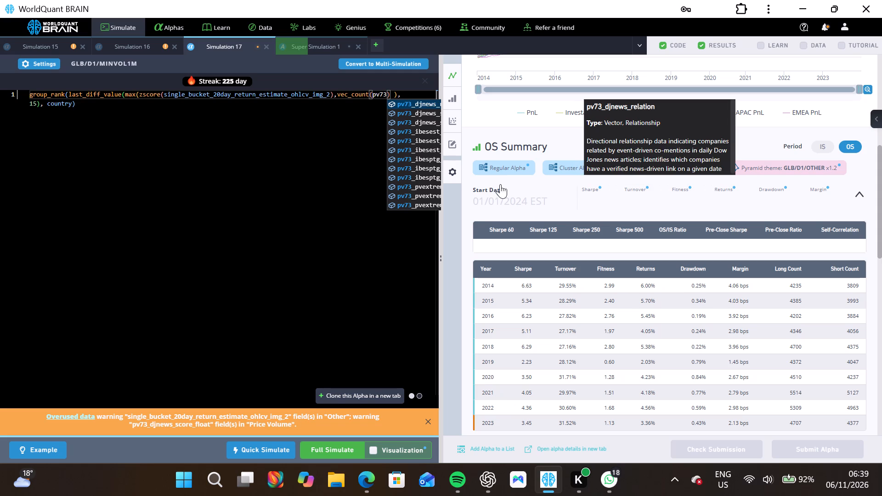
pyautogui.scroll(-2, 411, 176)
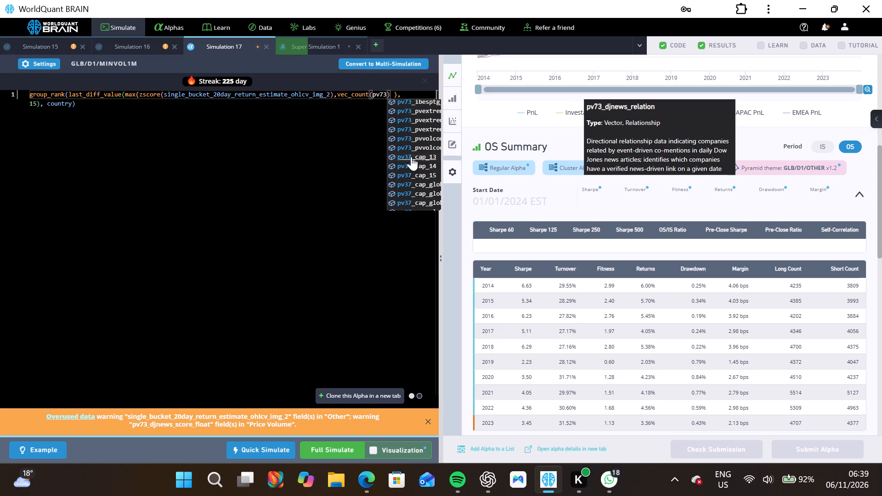
pyautogui.click(411, 147)
pyautogui.click(347, 452)
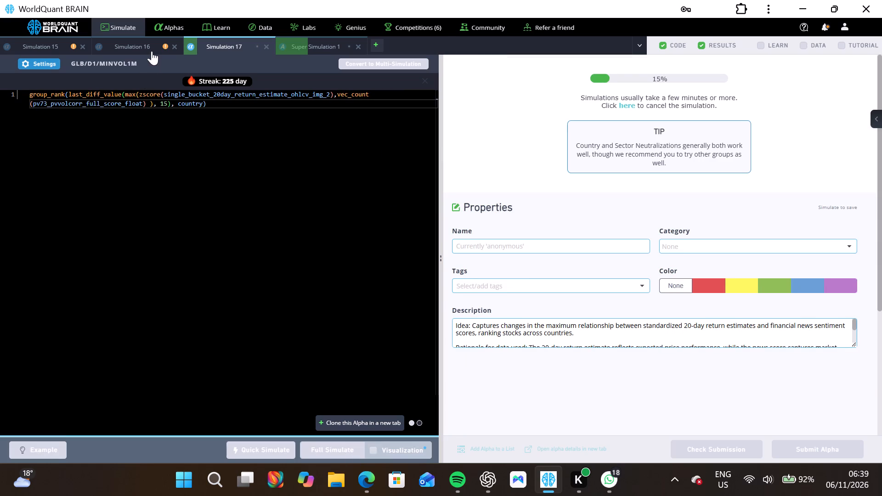
# Reveal Simulation 16's test period and examine its IS-period summary, including the regional aggregate data.
pyautogui.click(142, 46)
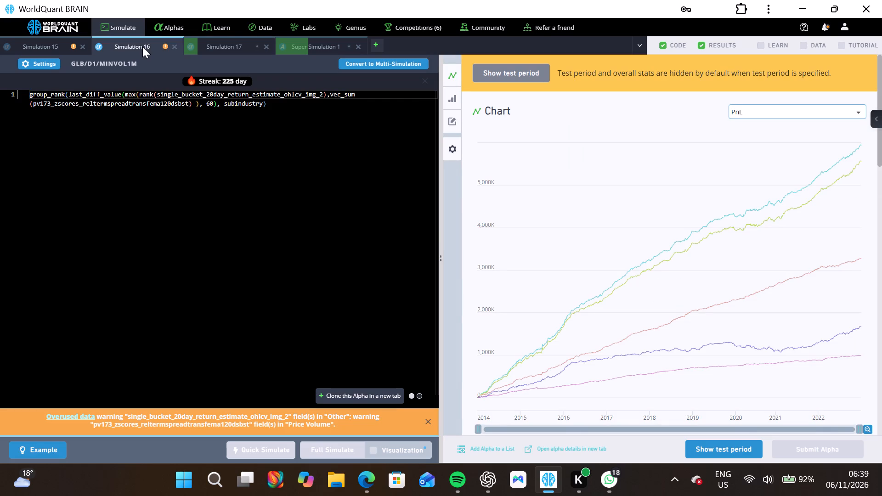
pyautogui.click(712, 443)
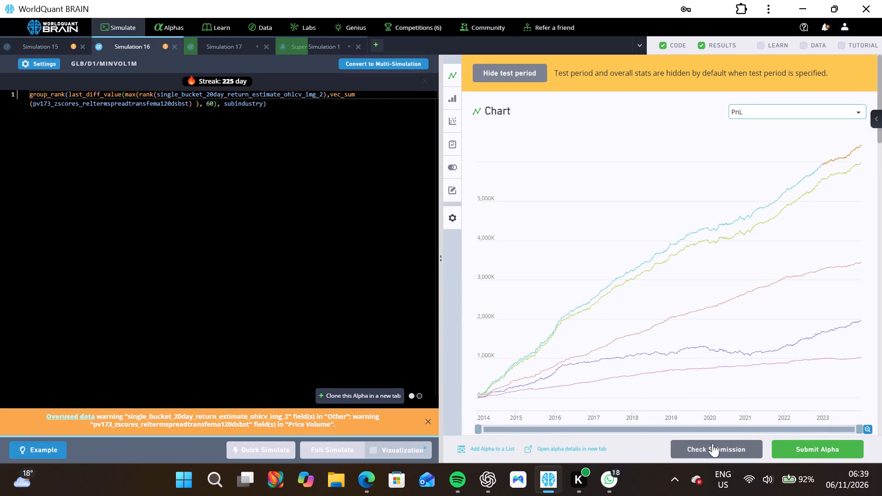
pyautogui.scroll(-7, 727, 383)
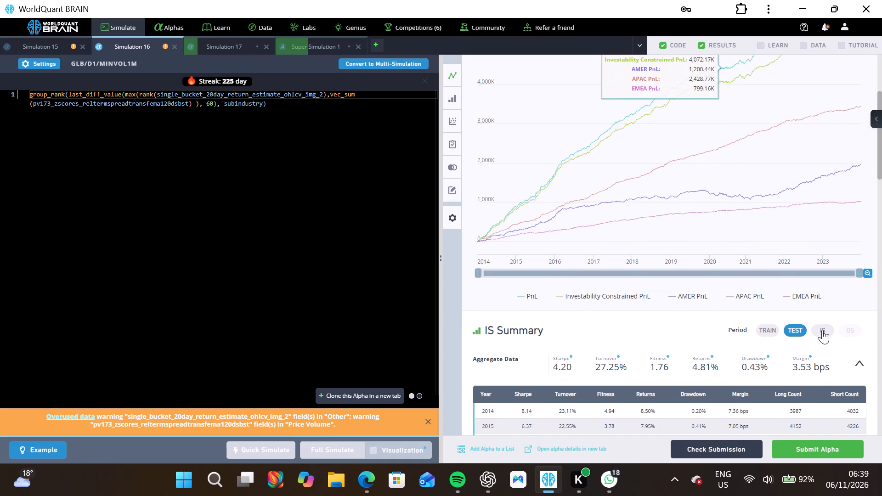
pyautogui.click(822, 330)
pyautogui.scroll(-20, 712, 330)
pyautogui.scroll(-7, 712, 330)
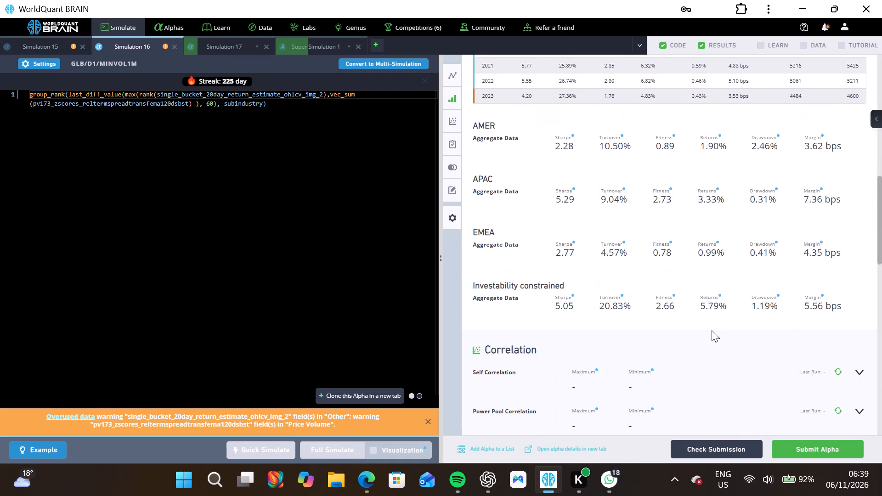
# Run the Prod Correlation check on Simulation 16 and read its passed tests and warnings in IS Testing Status.
pyautogui.scroll(-5, 712, 330)
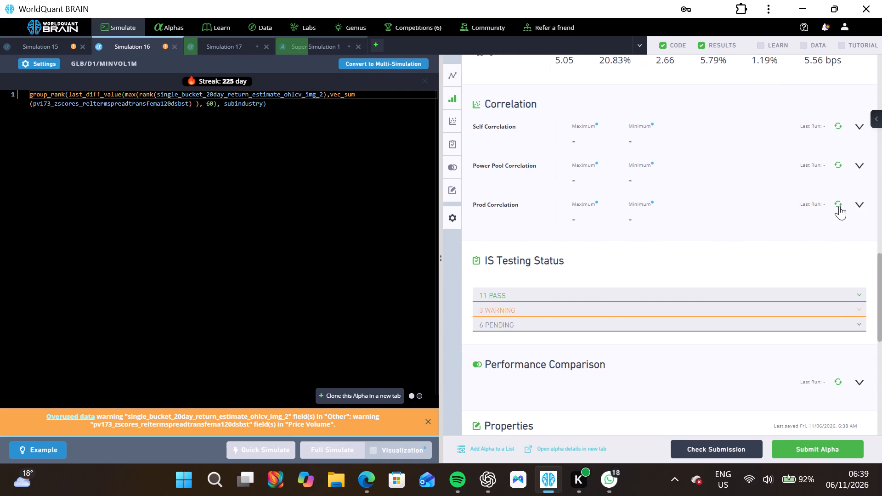
pyautogui.click(837, 205)
pyautogui.click(646, 296)
pyautogui.click(646, 296)
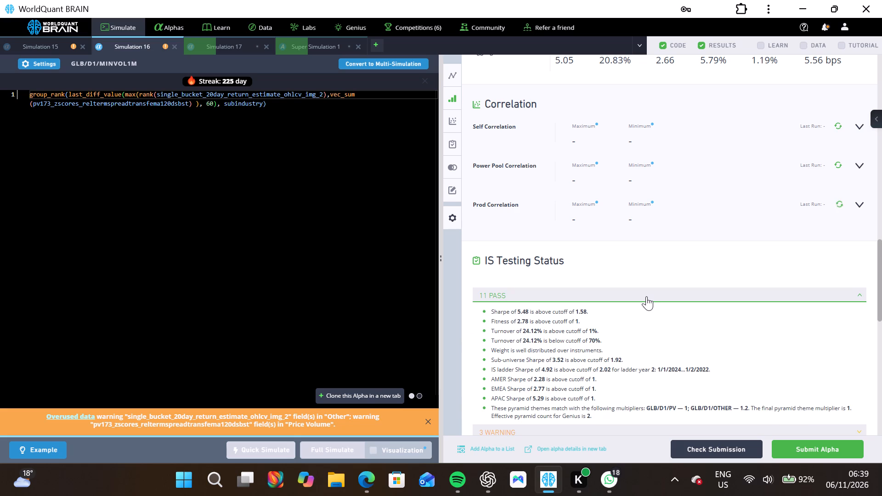
pyautogui.click(628, 310)
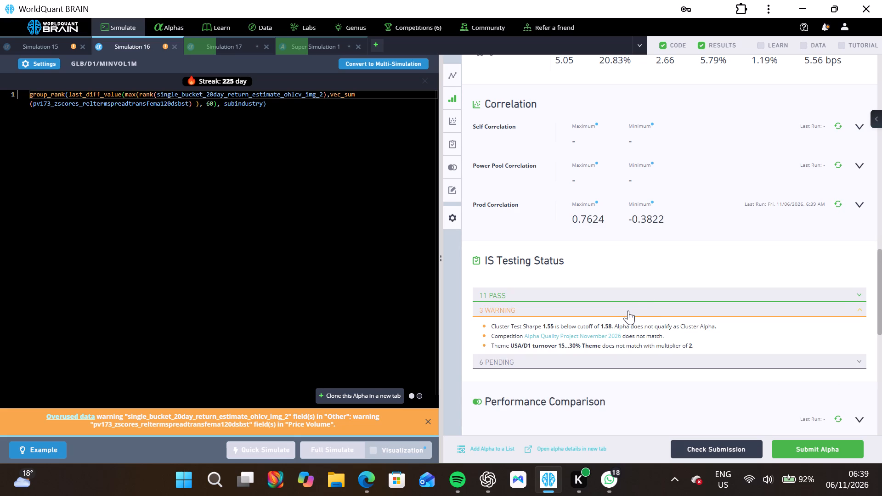
# Close Simulation 16.
pyautogui.click(176, 47)
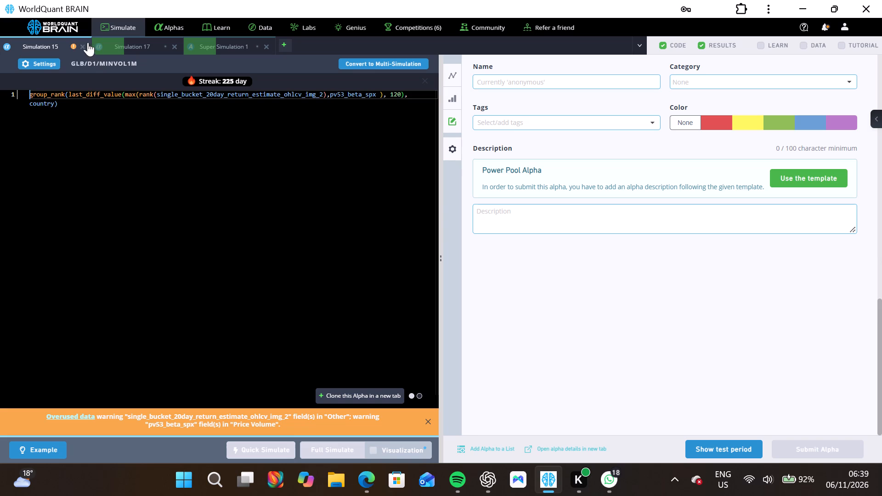
# Reveal Simulation 15's test period and read the warnings and pending checks in its IS Testing Status.
pyautogui.click(697, 444)
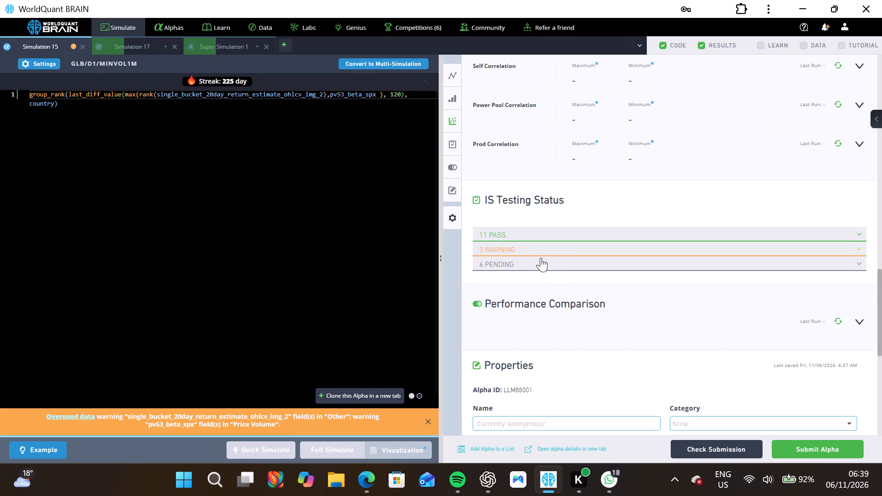
pyautogui.click(541, 258)
pyautogui.click(534, 250)
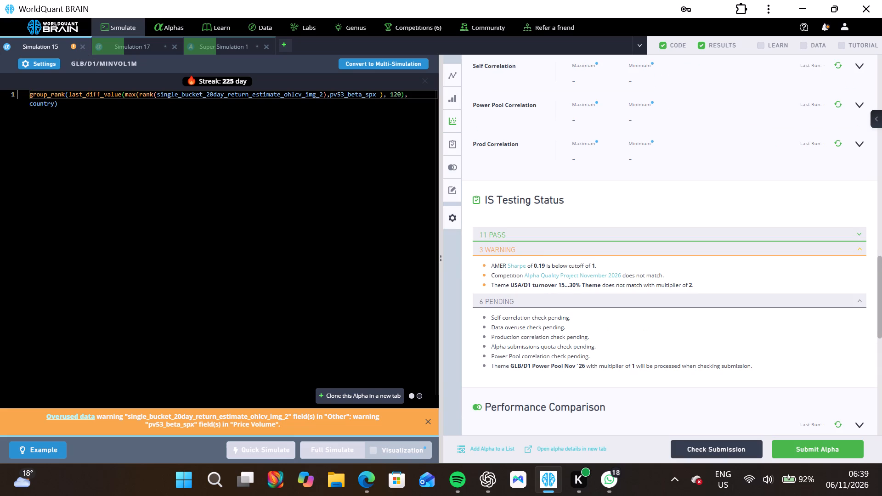
# Close Simulation 15.
pyautogui.click(81, 47)
# Reorder the open simulations so that Simulation 17 comes after Super Simulation 1.
pyautogui.moveTo(65, 50); pyautogui.dragTo(206, 59)
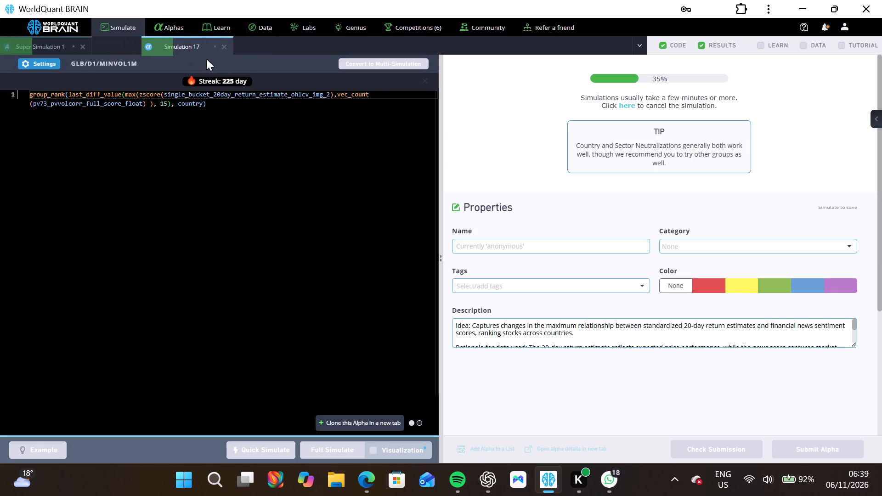
pyautogui.moveTo(206, 59); pyautogui.dragTo(162, 62)
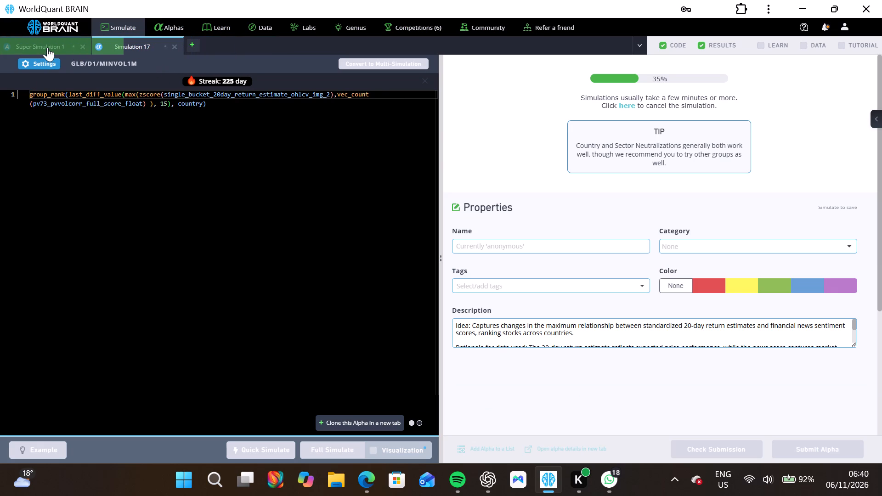
# Clone the EUR super alpha in Super Simulation 1 twice.
pyautogui.click(47, 47)
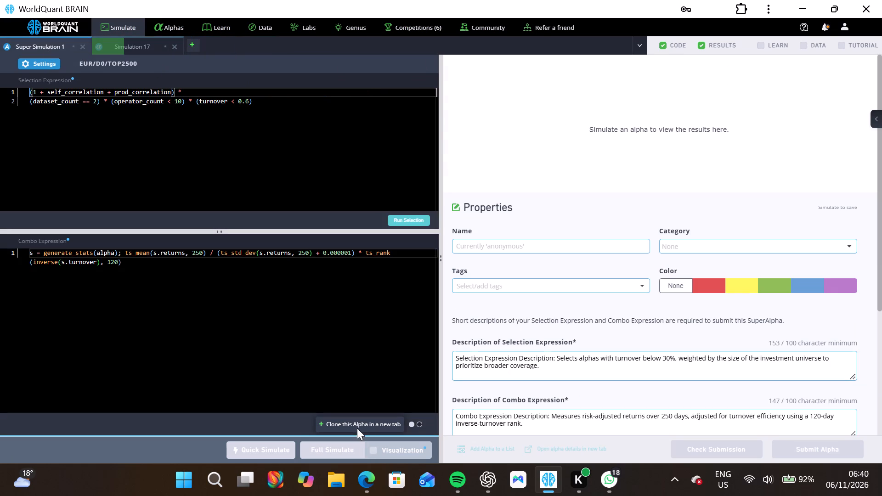
pyautogui.click(357, 423)
pyautogui.click(357, 423)
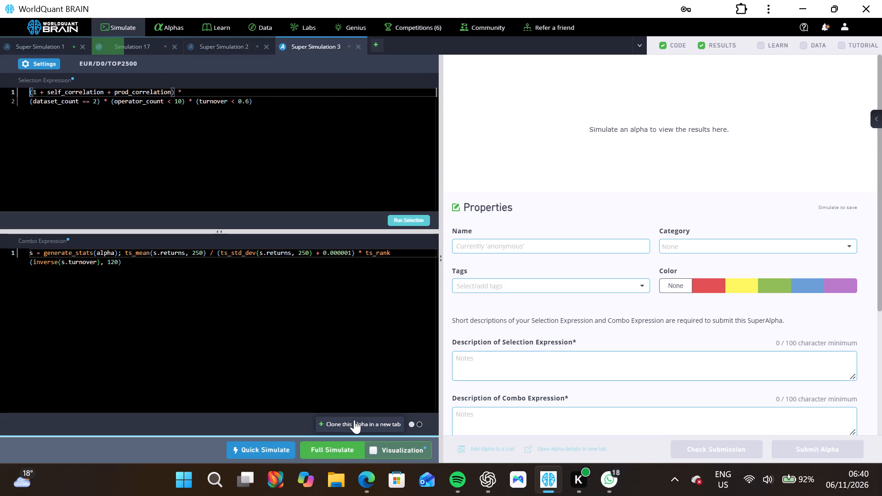
# Move Simulation 17 behind the two cloned super simulations, to the end of the open simulations.
pyautogui.moveTo(138, 50); pyautogui.dragTo(415, 52)
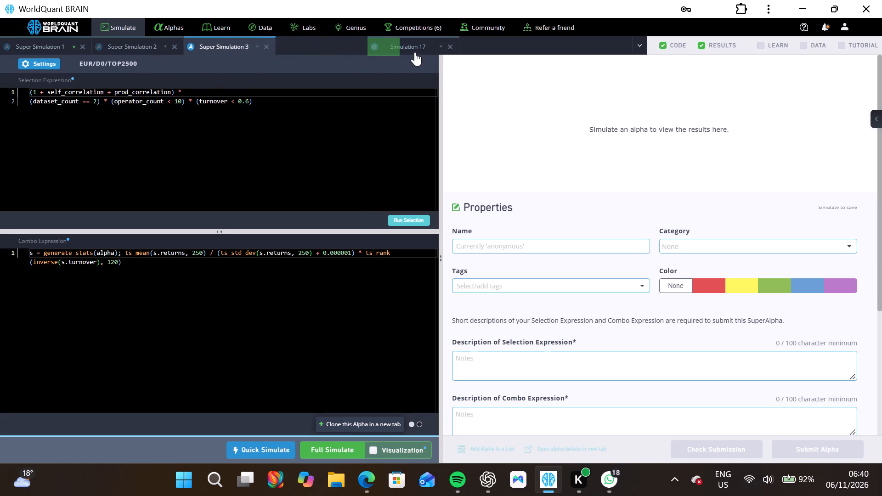
pyautogui.moveTo(415, 52); pyautogui.dragTo(395, 55)
pyautogui.moveTo(145, 41); pyautogui.dragTo(348, 49)
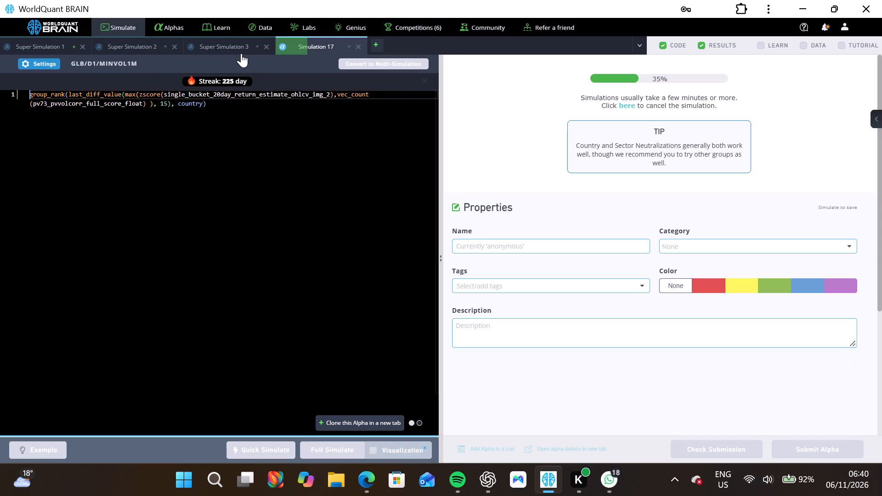
# Review Super Simulation 1's PnL chart and in-sample summary, and expand its failed and warning test details.
pyautogui.click(225, 47)
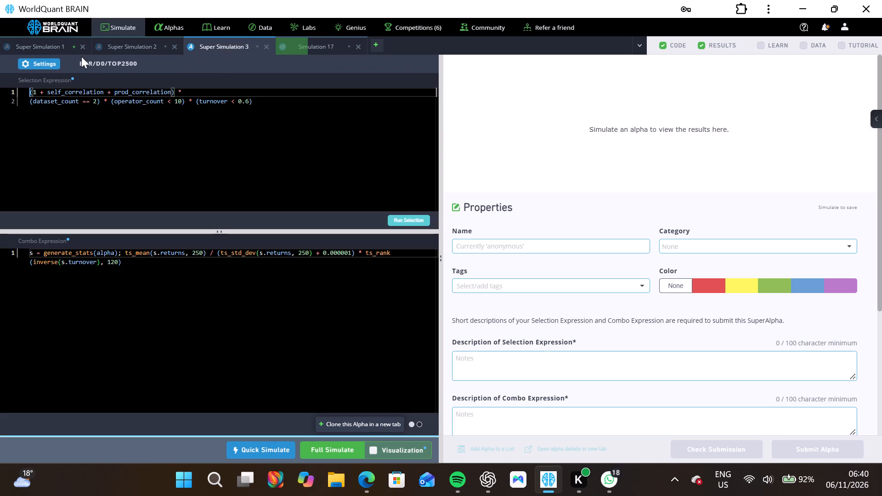
pyautogui.click(62, 41)
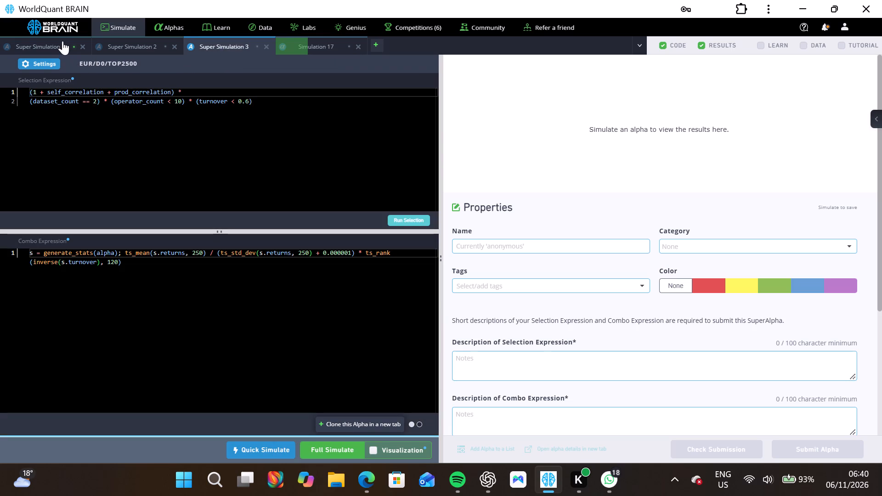
pyautogui.doubleClick(62, 41)
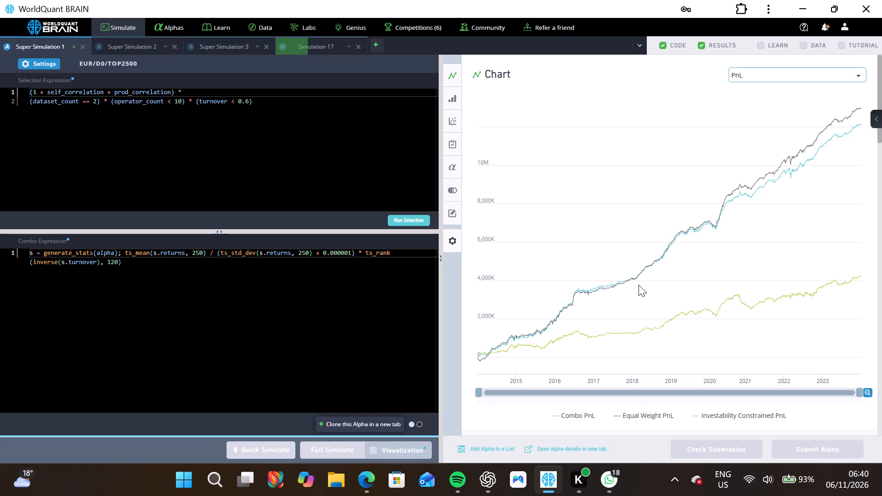
pyautogui.scroll(-8, 690, 331)
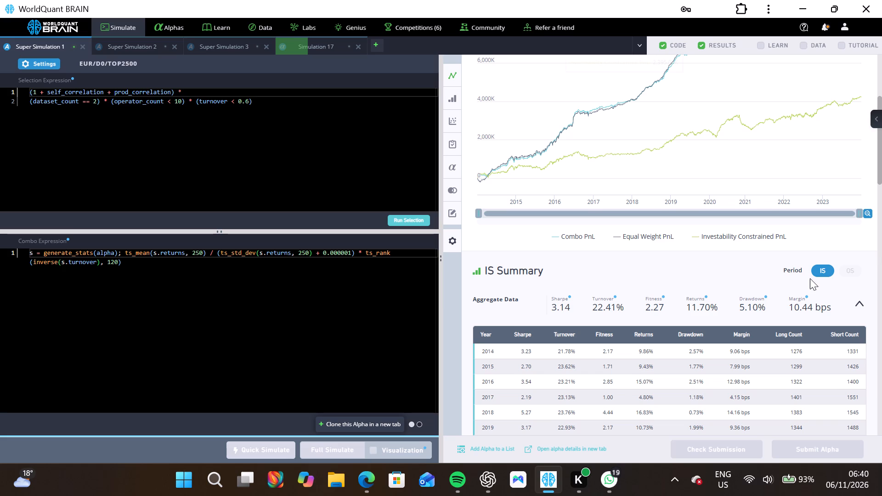
pyautogui.scroll(-17, 793, 275)
pyautogui.scroll(-5, 793, 275)
pyautogui.scroll(1, 656, 318)
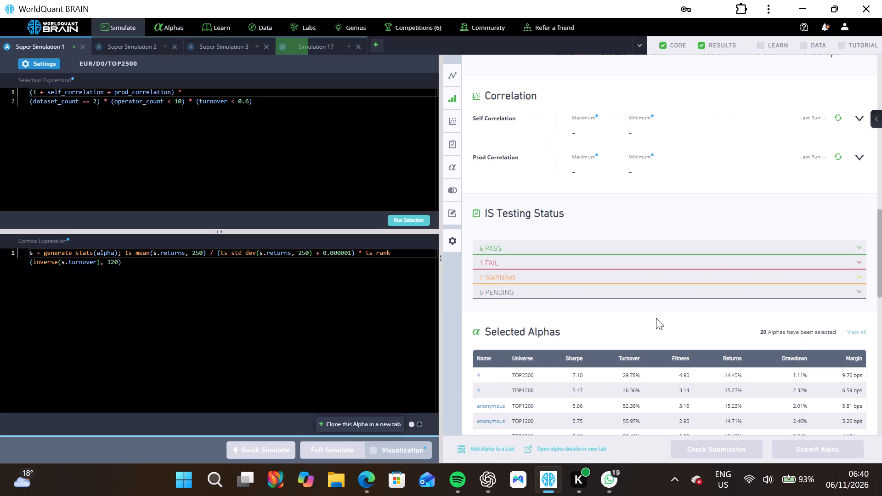
pyautogui.scroll(1, 656, 318)
pyautogui.moveTo(656, 318); pyautogui.dragTo(577, 288)
pyautogui.click(577, 288)
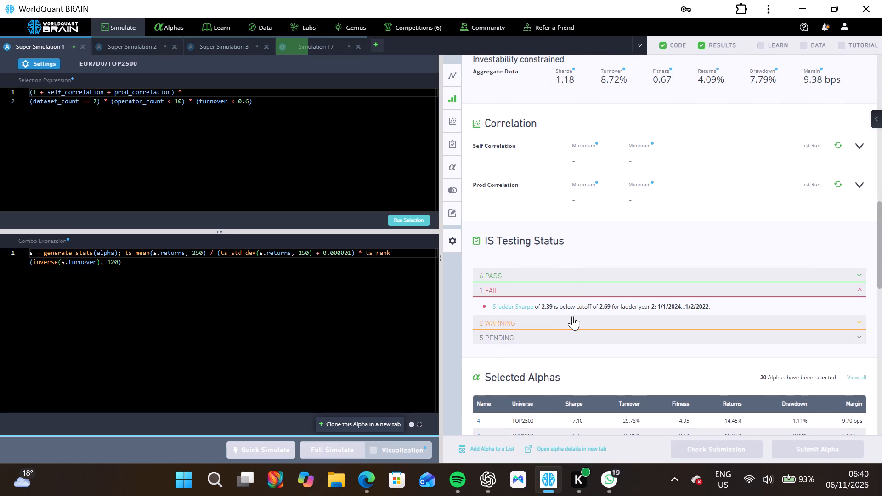
pyautogui.click(569, 323)
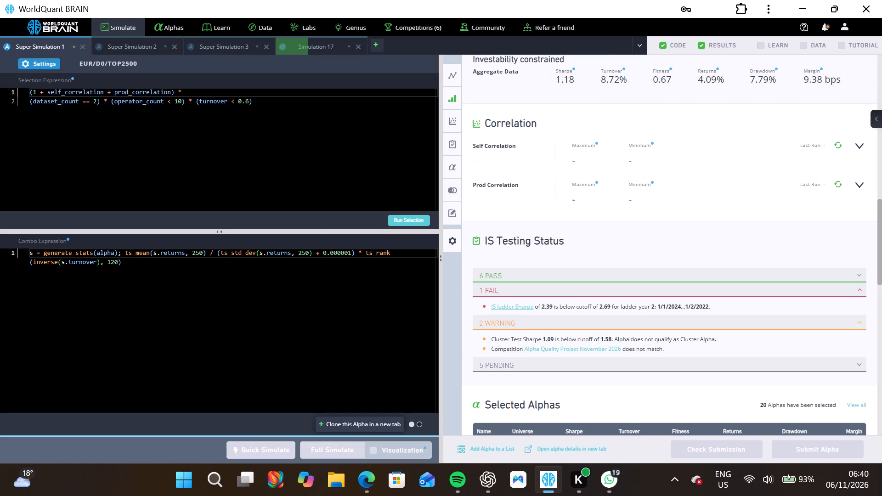
# Change Super Simulation 1's neutralization setting to Statistical and apply it.
pyautogui.click(57, 68)
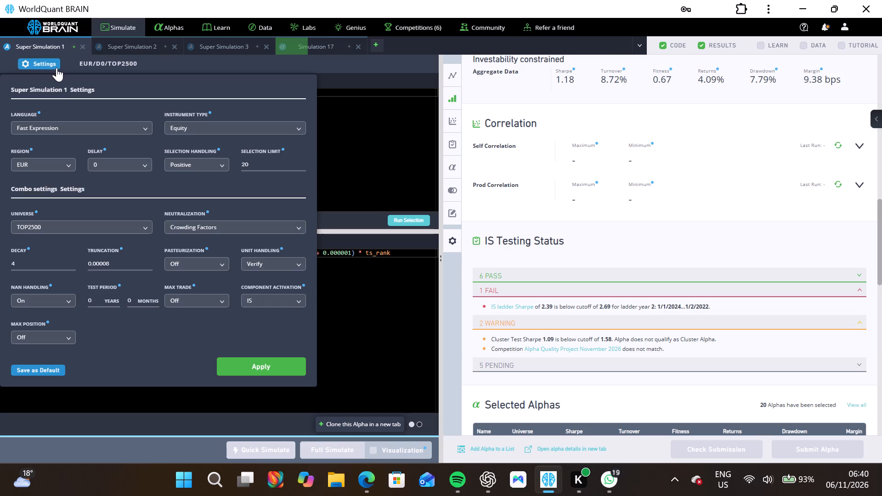
pyautogui.click(225, 223)
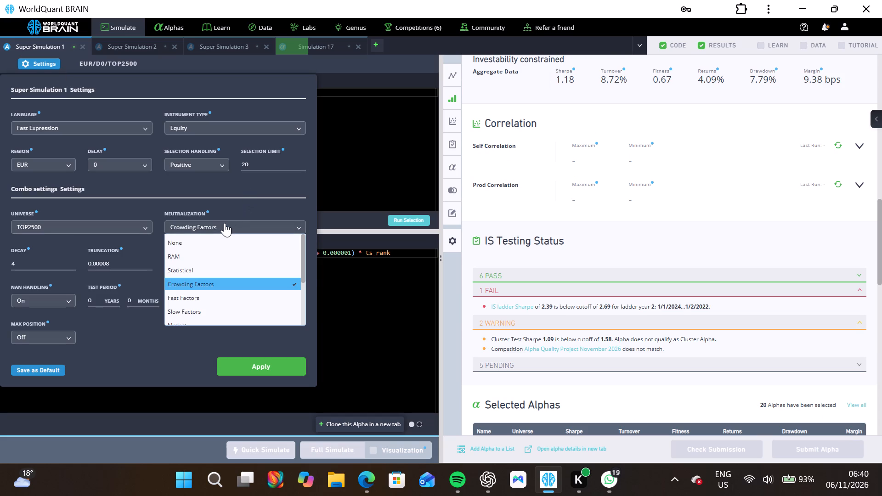
pyautogui.click(196, 265)
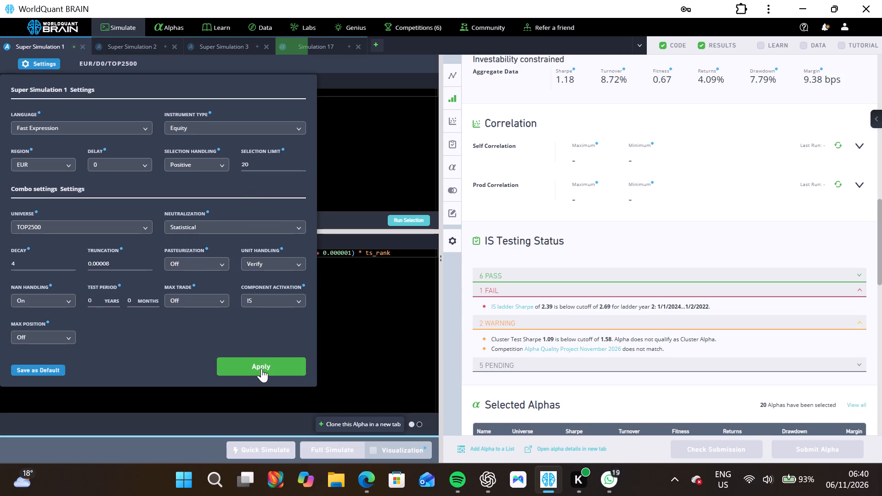
pyautogui.click(261, 368)
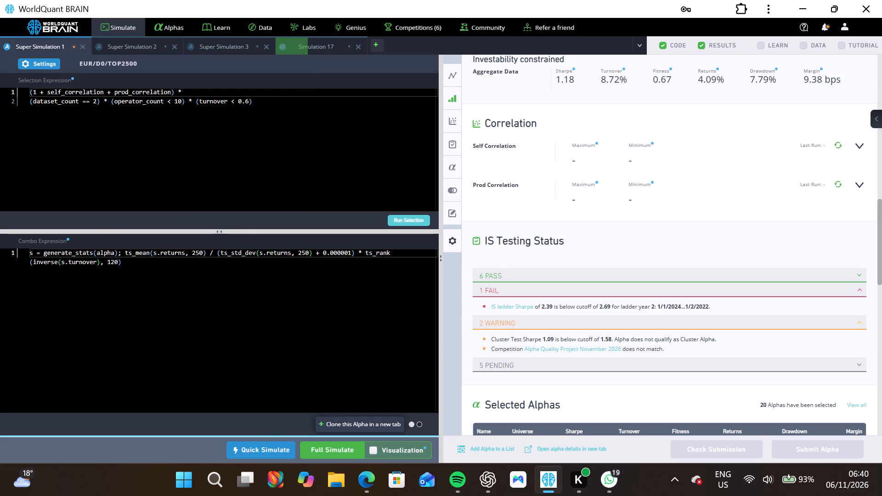
# Set Super Simulation 1's truncation to 0.08 and run a full simulation of it.
pyautogui.click(38, 62)
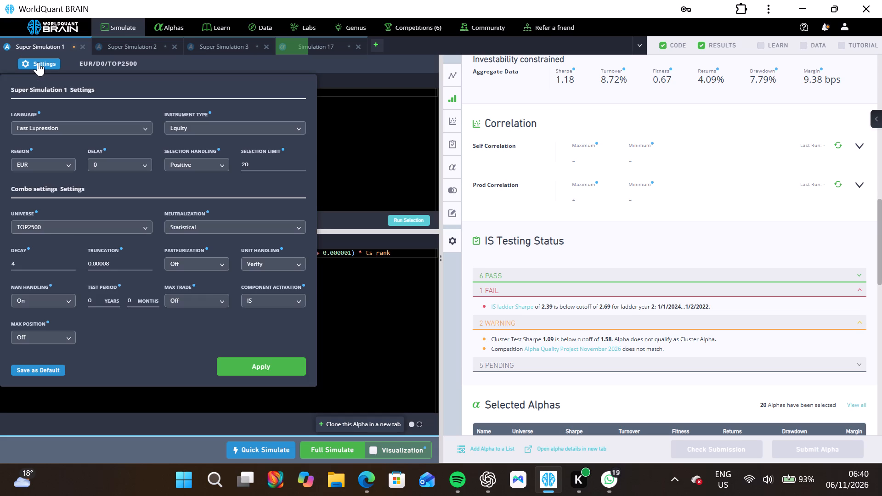
pyautogui.moveTo(105, 261); pyautogui.dragTo(96, 261)
pyautogui.moveTo(96, 261); pyautogui.dragTo(96, 262)
pyautogui.press('BackSpace')
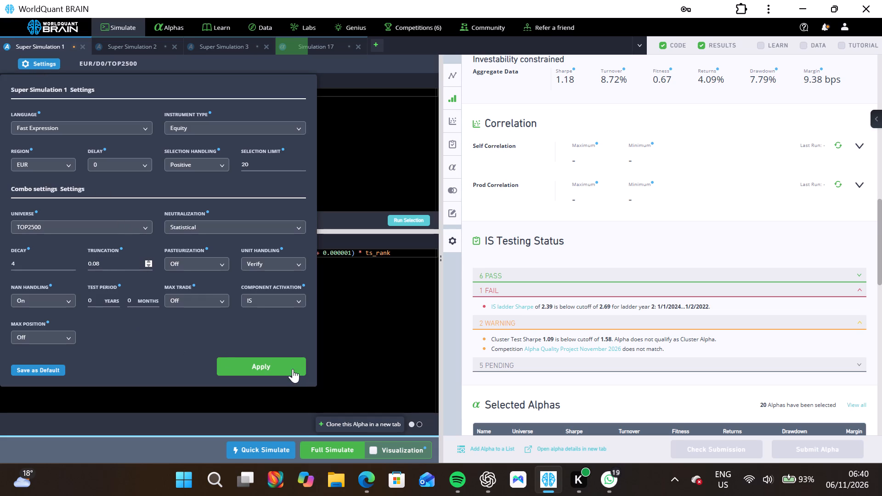
pyautogui.click(293, 369)
pyautogui.click(317, 451)
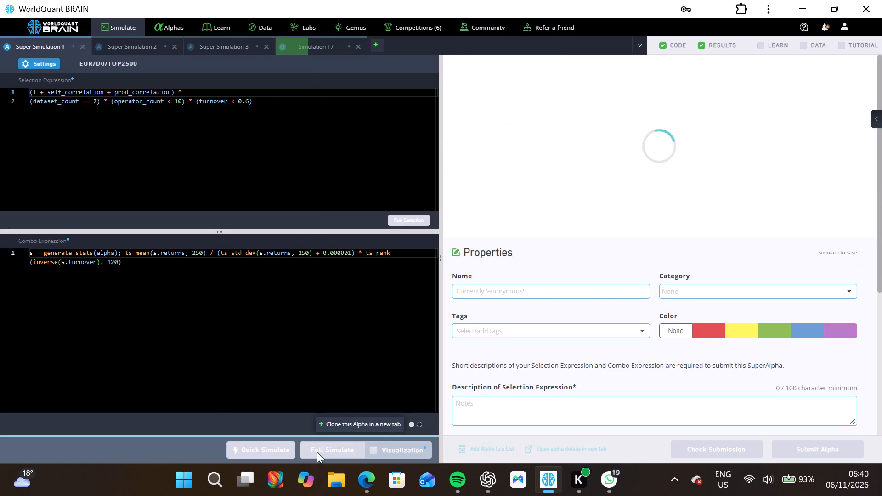
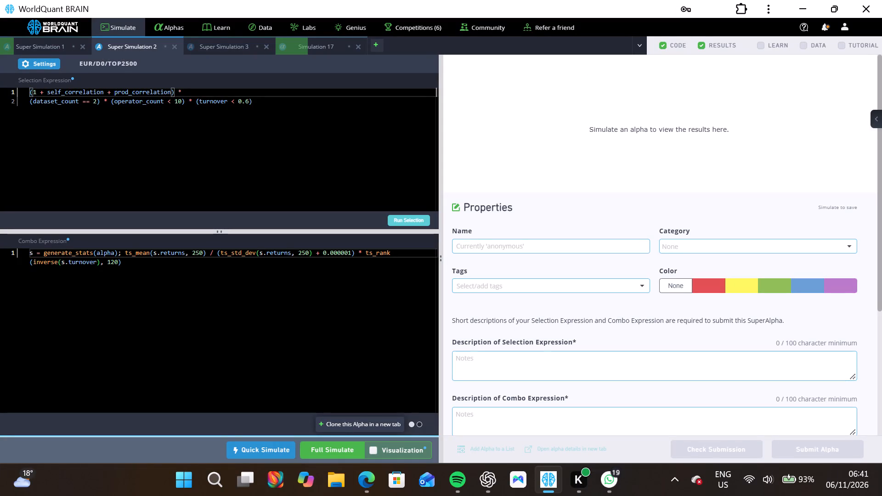
# Clear the entire two-line selection expression of Super Simulation 2.
pyautogui.doubleClick(101, 103)
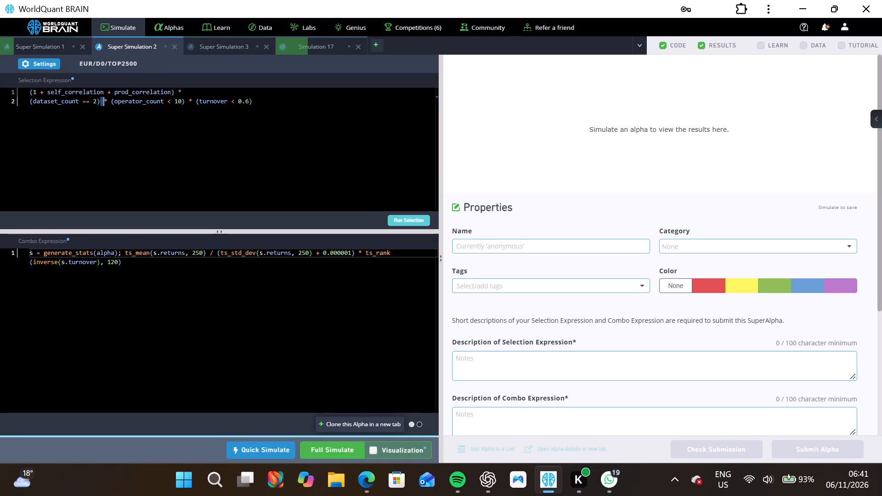
pyautogui.click(101, 103)
pyautogui.click(29, 89)
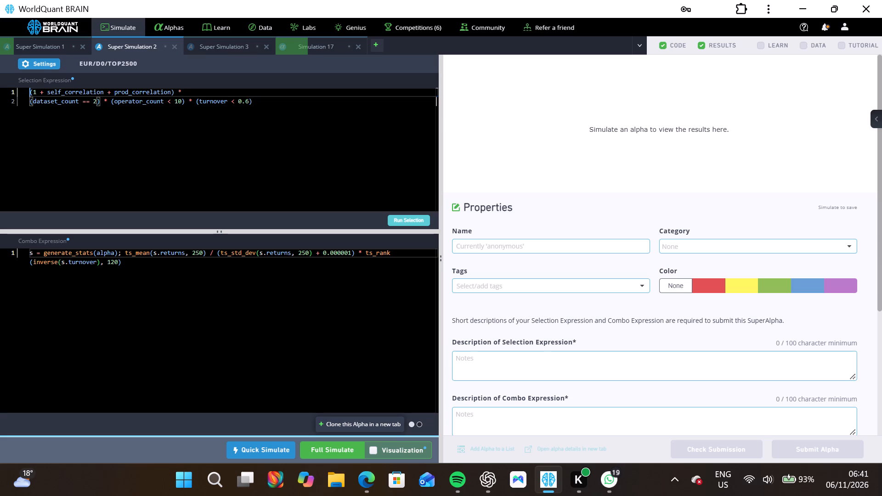
pyautogui.moveTo(28, 90); pyautogui.dragTo(243, 105)
pyautogui.moveTo(243, 105); pyautogui.dragTo(251, 104)
pyautogui.moveTo(251, 104); pyautogui.dragTo(27, 101)
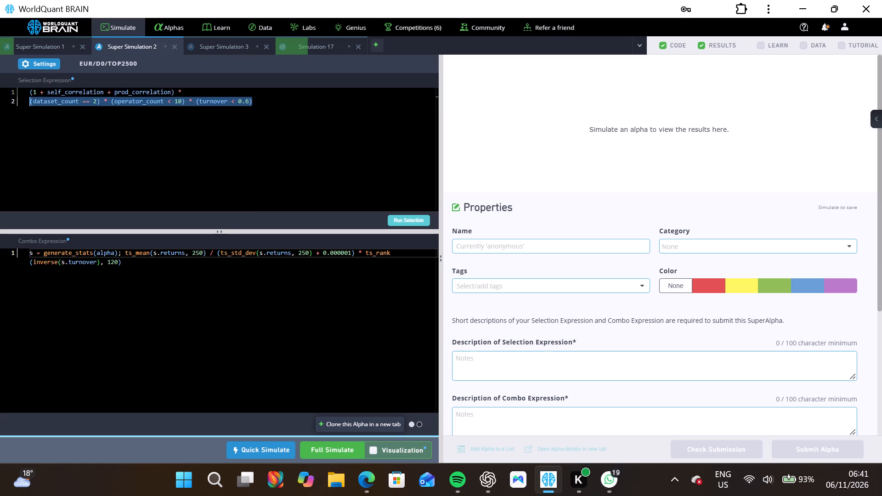
pyautogui.moveTo(27, 101); pyautogui.dragTo(25, 94)
pyautogui.press('BackSpace')
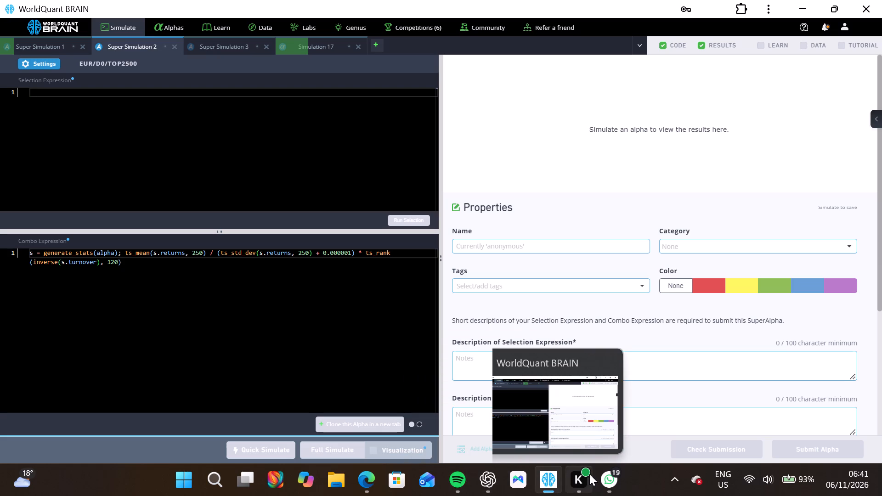
# Copy expressions 47 and 48 from SUPER ALPHAS.pdf into Super Simulation 2's selection expression, join them with a multiplication sign, and run the selection.
pyautogui.click(368, 481)
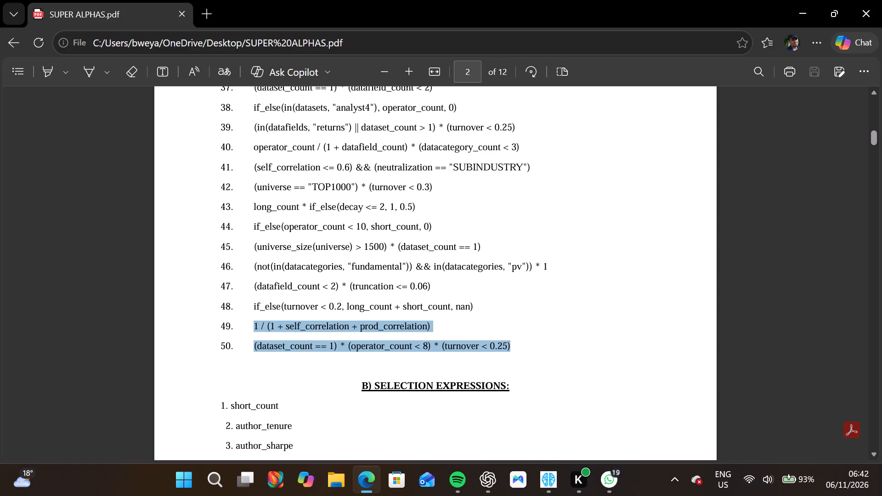
pyautogui.moveTo(249, 283); pyautogui.dragTo(301, 286)
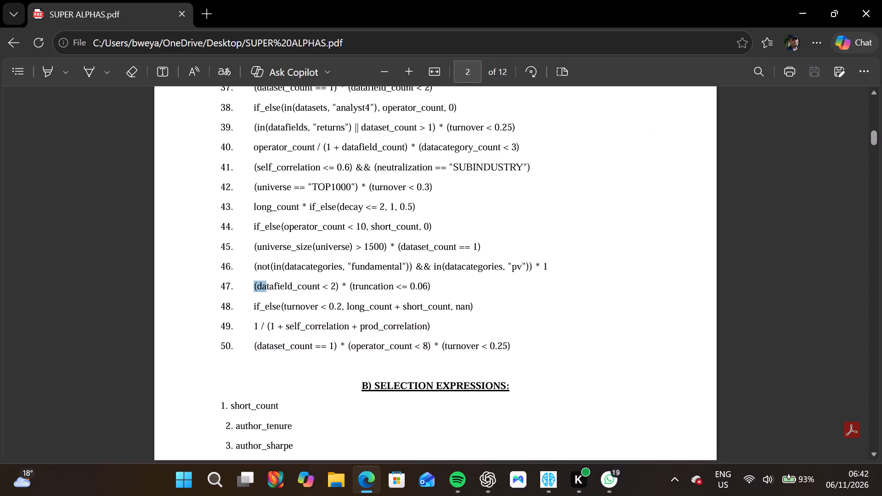
pyautogui.moveTo(301, 286); pyautogui.dragTo(478, 299)
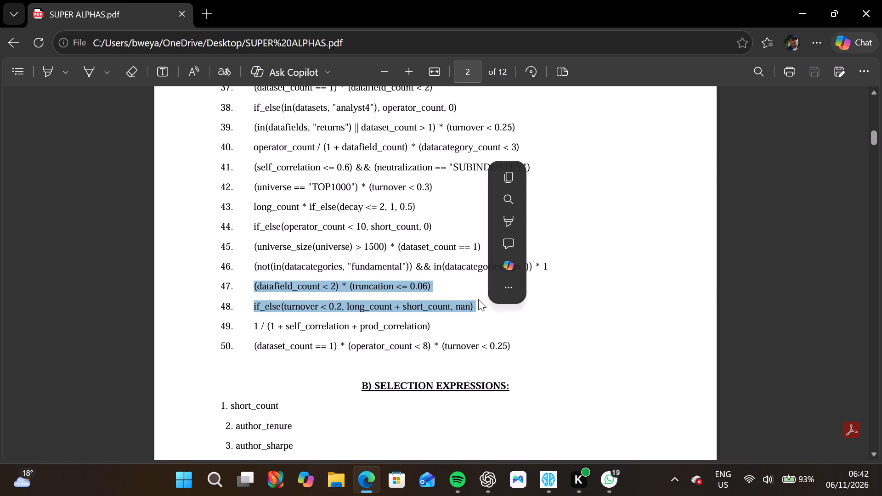
pyautogui.hotkey('ctrl', 'c')
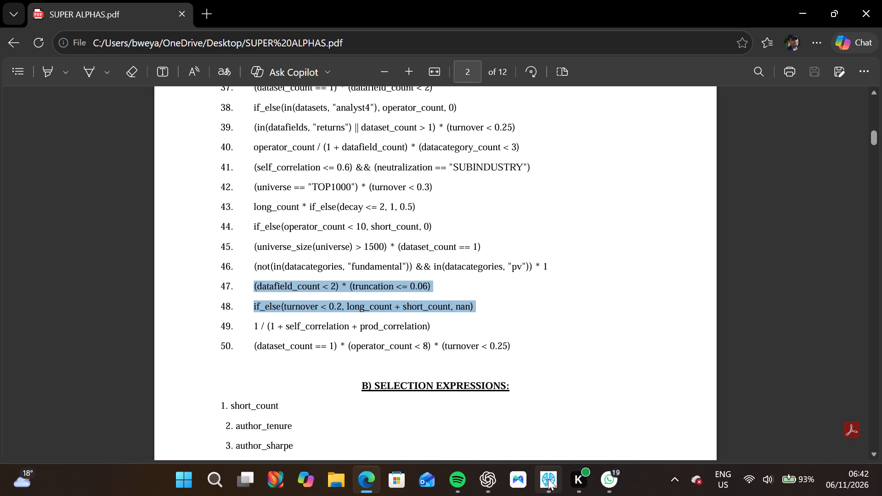
pyautogui.click(547, 479)
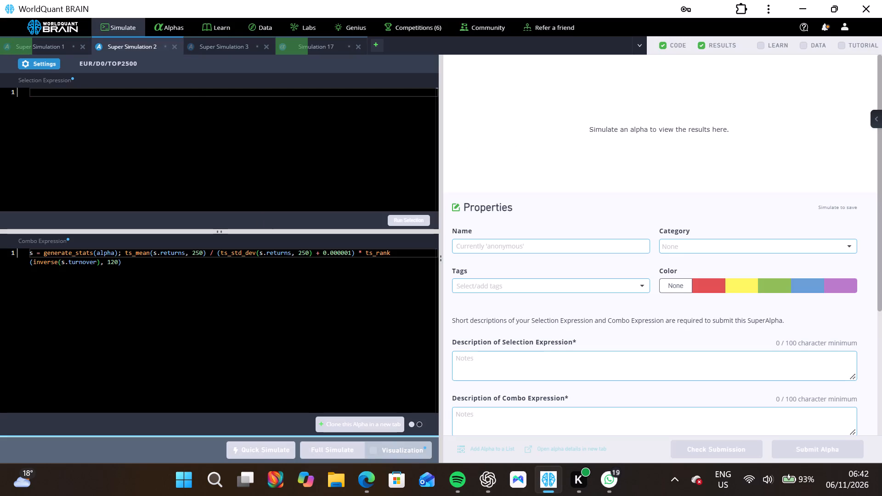
pyautogui.hotkey('ctrl', 'v')
pyautogui.click(188, 94)
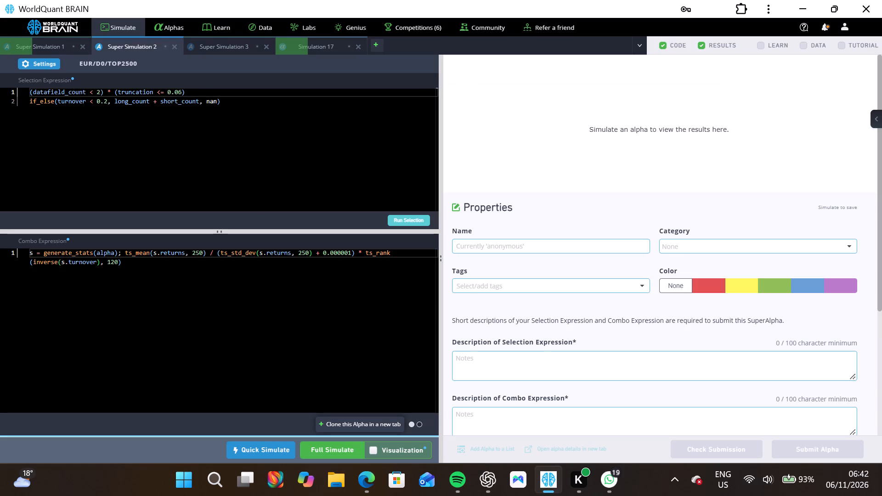
pyautogui.hotkey('shift', '*')
pyautogui.click(407, 221)
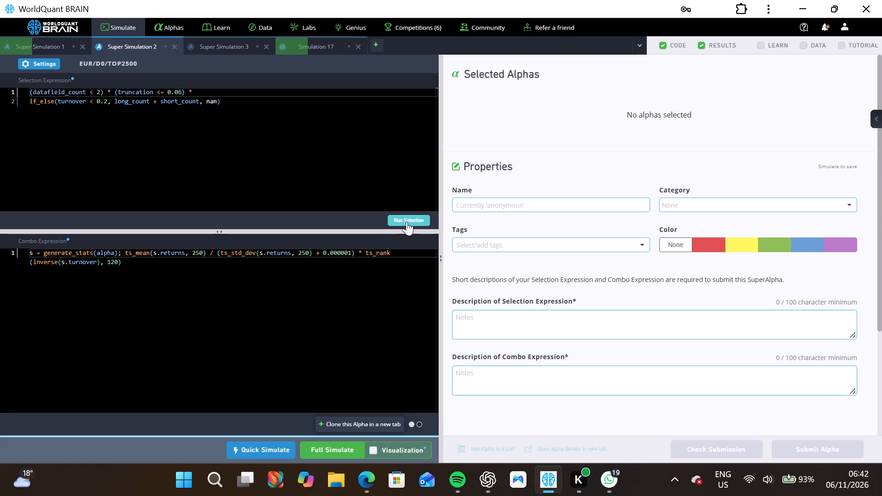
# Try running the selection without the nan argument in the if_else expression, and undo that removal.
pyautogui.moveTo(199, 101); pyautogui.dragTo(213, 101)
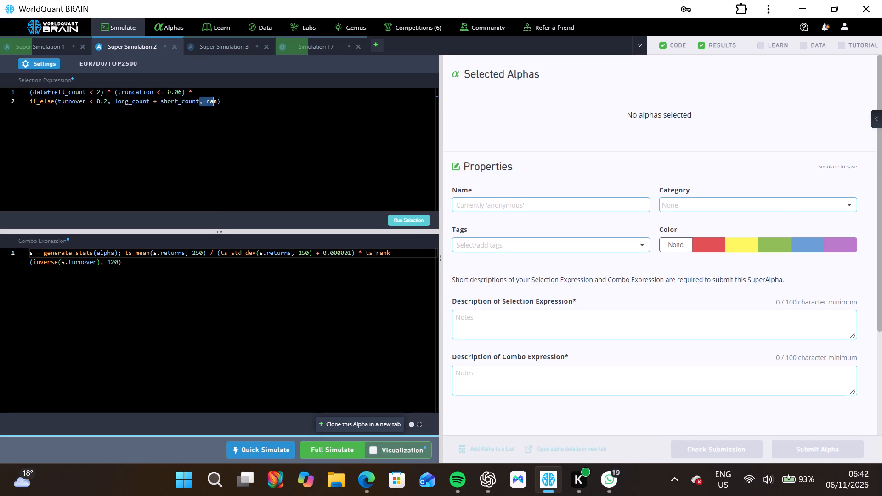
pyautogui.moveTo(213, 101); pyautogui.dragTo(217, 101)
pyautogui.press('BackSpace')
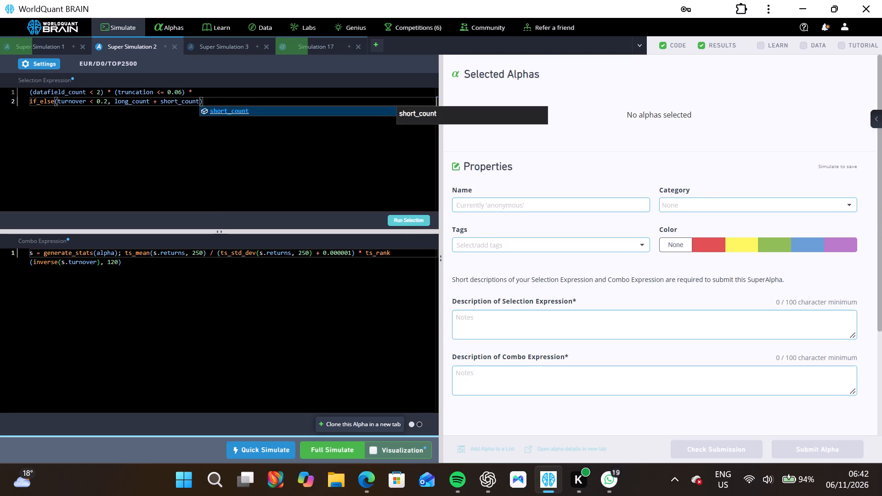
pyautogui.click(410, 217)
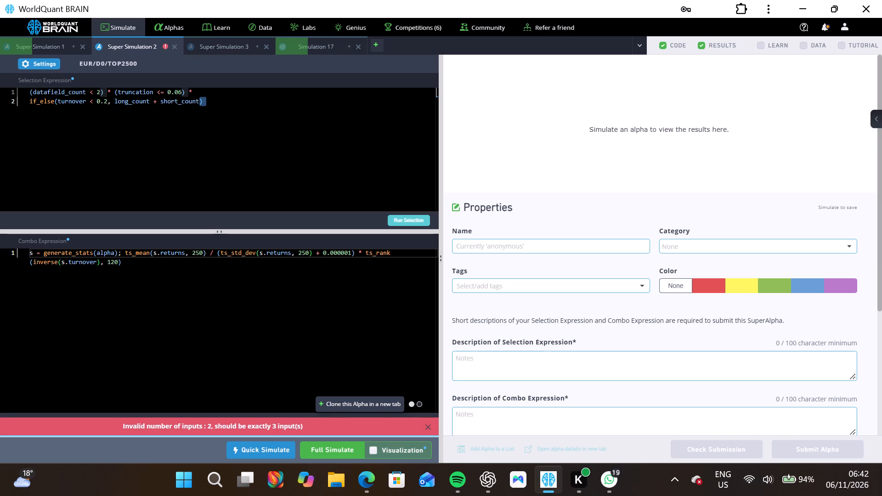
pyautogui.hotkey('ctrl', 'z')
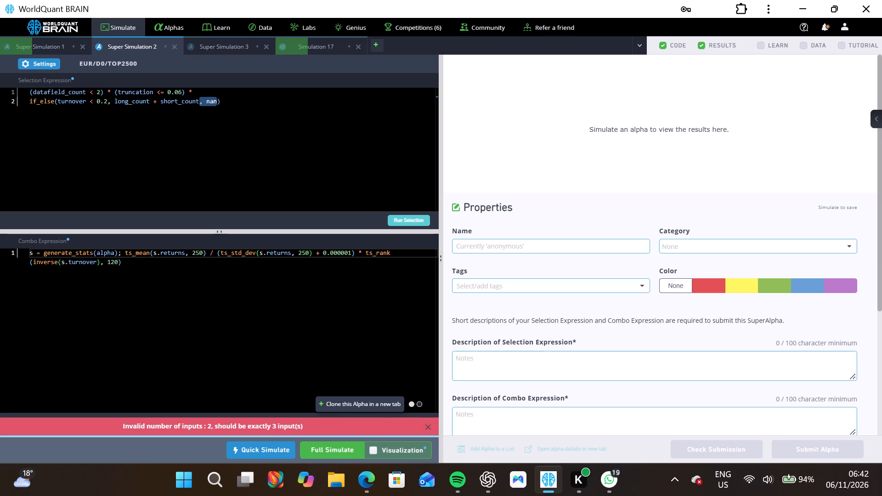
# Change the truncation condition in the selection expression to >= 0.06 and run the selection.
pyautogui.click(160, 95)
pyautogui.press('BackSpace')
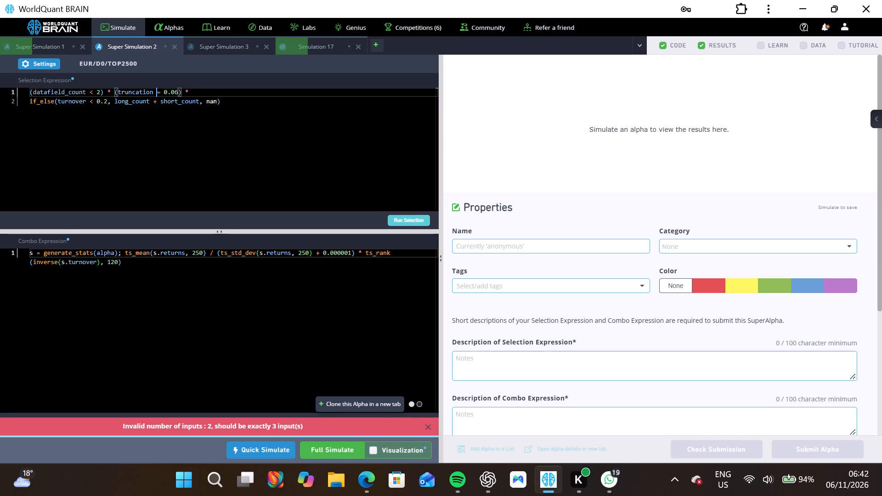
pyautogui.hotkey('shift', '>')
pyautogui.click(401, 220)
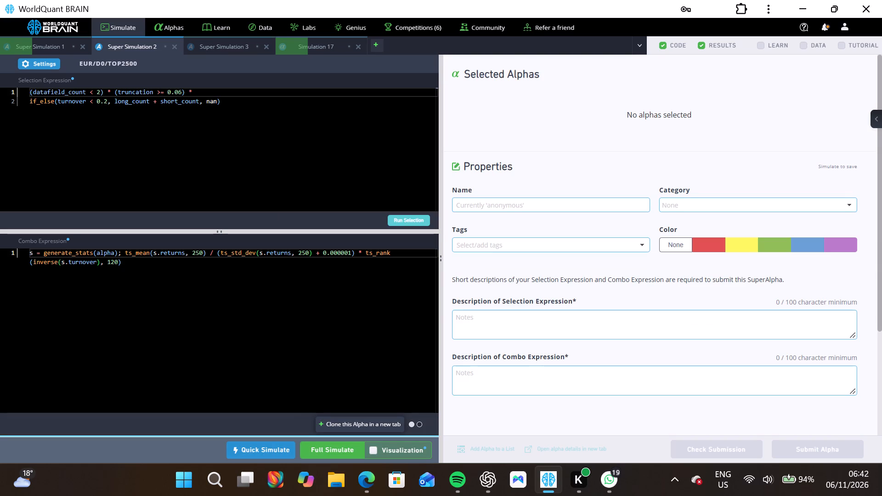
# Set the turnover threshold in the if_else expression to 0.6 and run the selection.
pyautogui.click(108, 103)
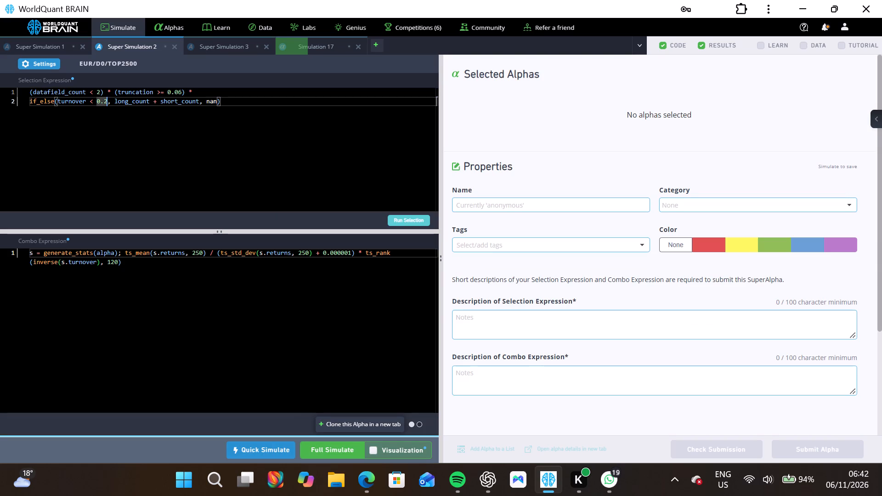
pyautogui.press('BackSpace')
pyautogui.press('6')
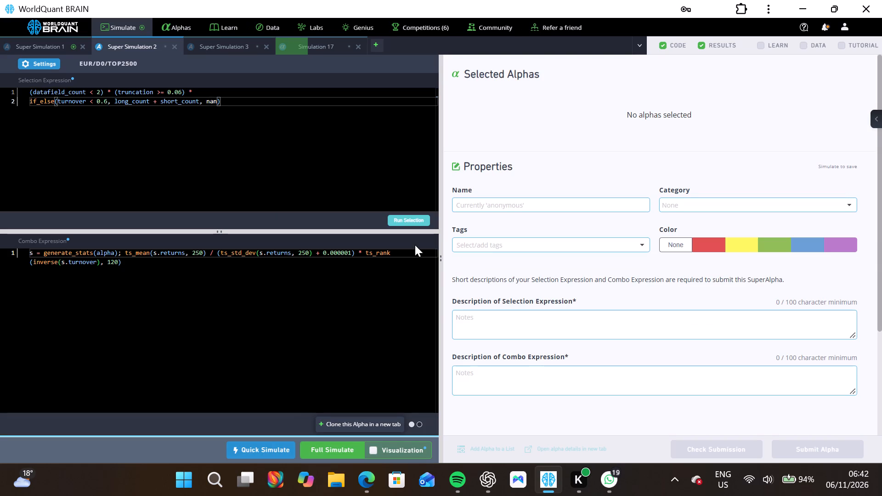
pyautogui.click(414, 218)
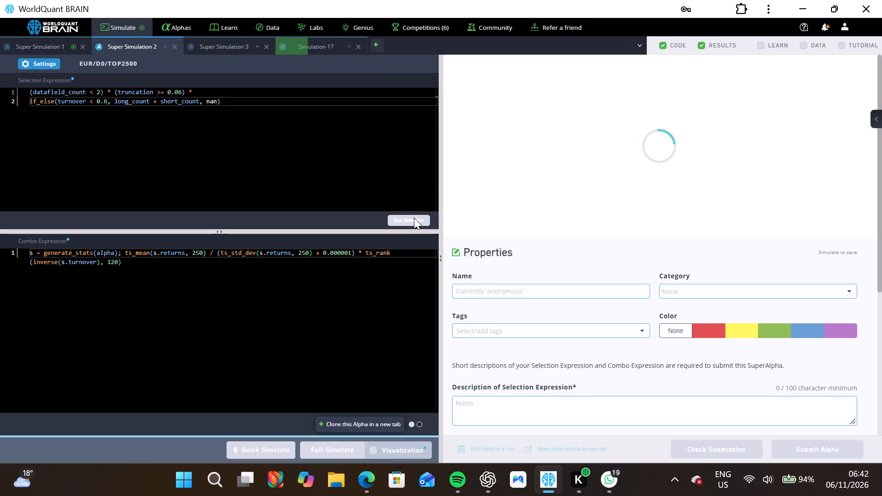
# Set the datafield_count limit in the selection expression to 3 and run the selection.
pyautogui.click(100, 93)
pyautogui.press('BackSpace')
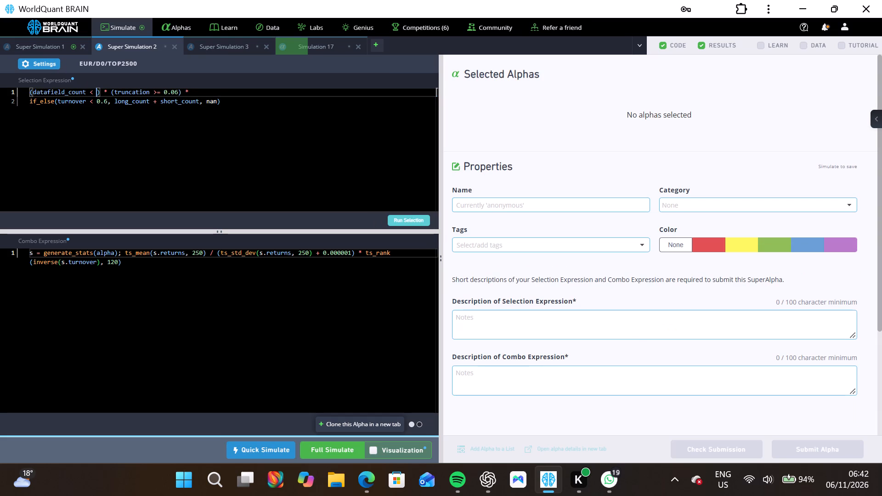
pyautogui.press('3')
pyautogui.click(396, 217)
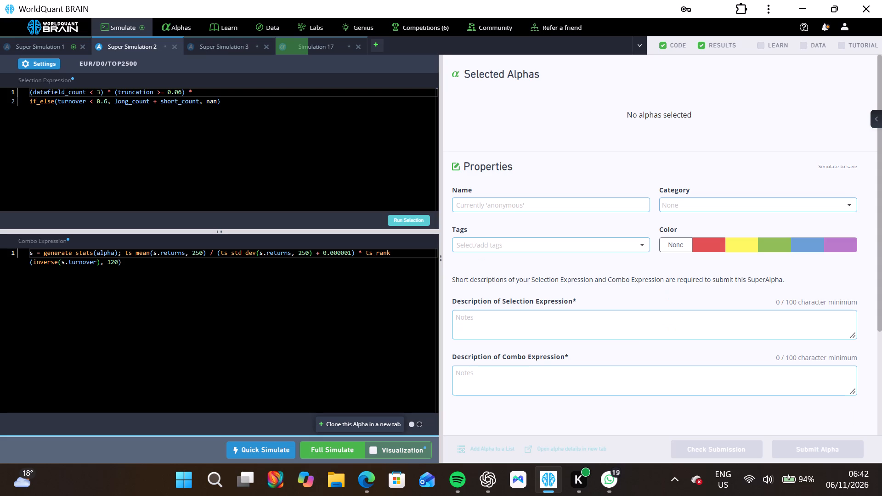
# Delete the datafield_count and truncation conditions with the joining multiplication sign, keeping only the if_else line, and run the selection.
pyautogui.moveTo(189, 92); pyautogui.dragTo(185, 92)
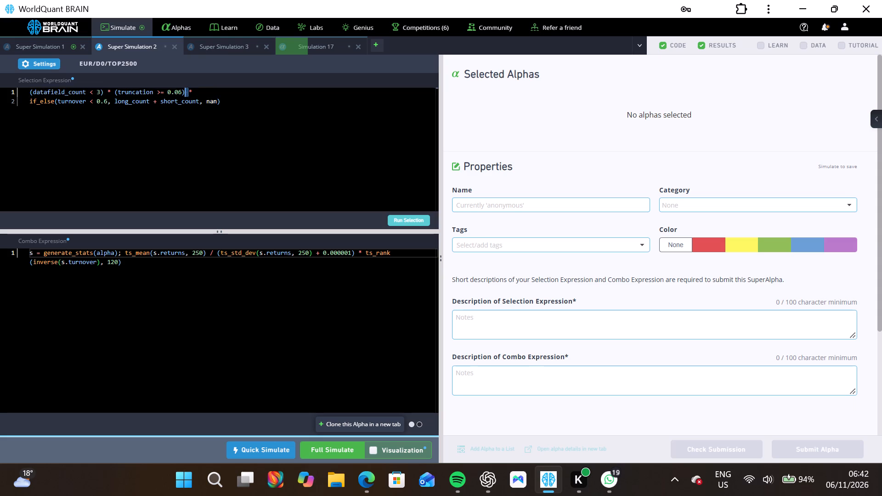
pyautogui.moveTo(185, 92); pyautogui.dragTo(32, 95)
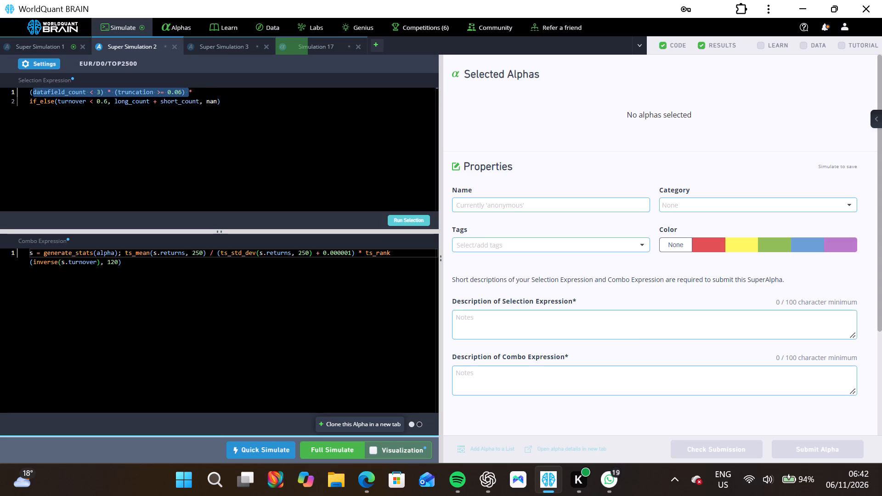
pyautogui.press('BackSpace')
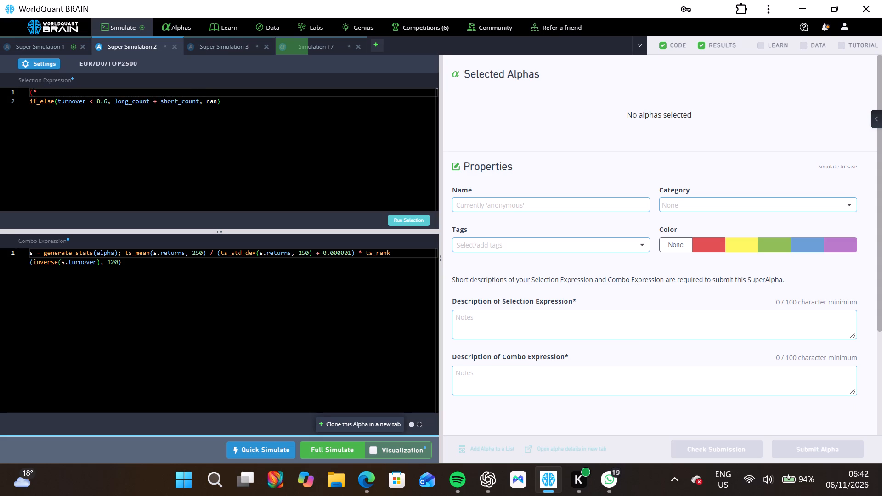
pyautogui.doubleClick(40, 95)
pyautogui.press('BackSpace')
pyautogui.press('BackSpace')
pyautogui.press('BackSpace')
pyautogui.click(396, 218)
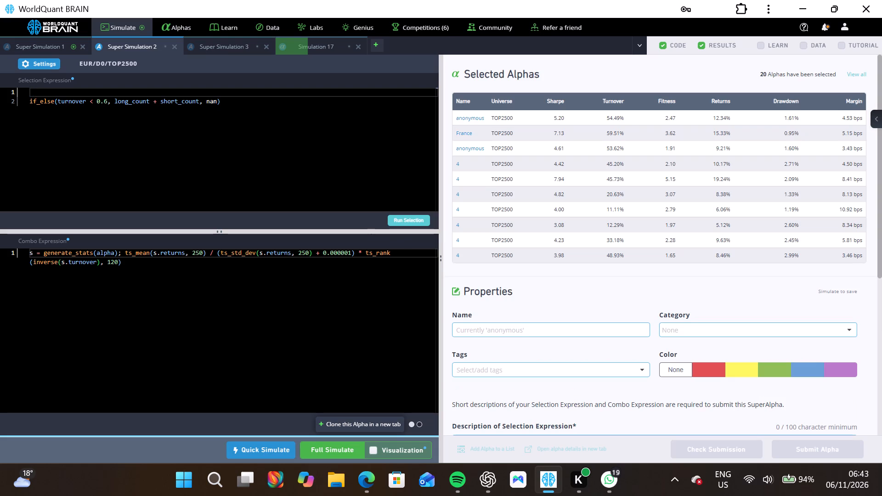
# Set the if_else turnover threshold to 0.3, run the selection, and start a full simulation of Super Simulation 2.
pyautogui.click(107, 99)
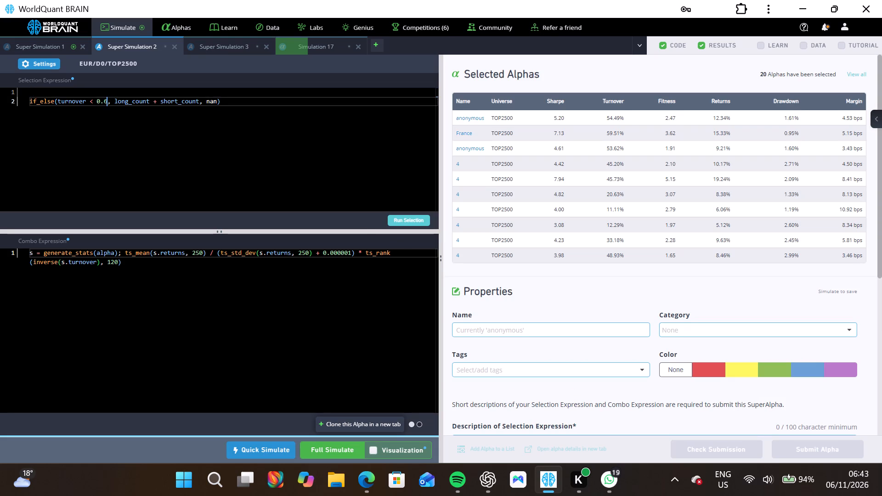
pyautogui.press('BackSpace')
pyautogui.press('3')
pyautogui.click(402, 216)
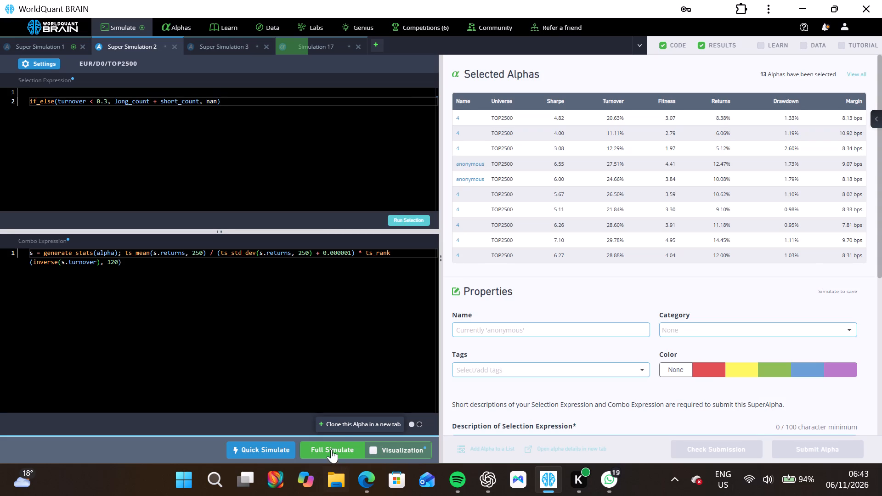
pyautogui.click(331, 449)
# Clear the entire selection expression of Super Simulation 3.
pyautogui.click(226, 45)
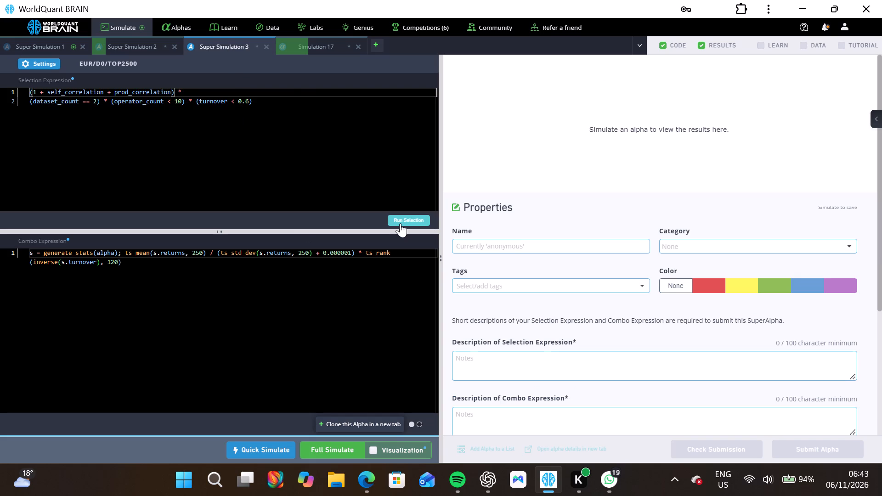
pyautogui.tripleClick(208, 129)
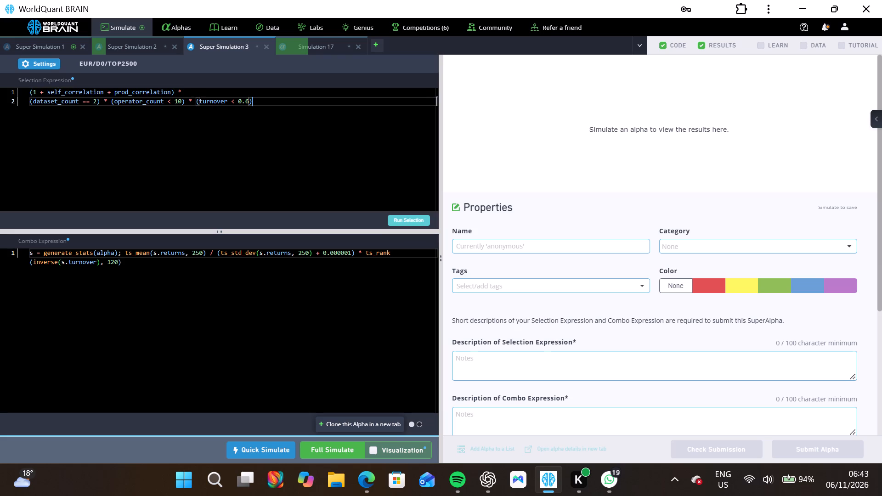
pyautogui.click(208, 129)
pyautogui.press('BackSpace')
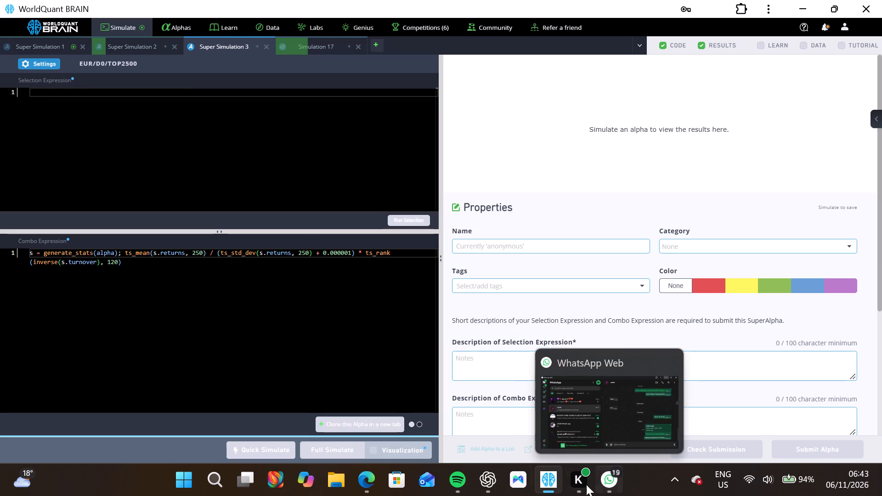
# In the SUPER ALPHAS.pdf file in Edge, copy selection expression 43, long_count * if_else(decay <= 2, 1, 0.5).
pyautogui.click(370, 477)
pyautogui.scroll(-6, 387, 273)
pyautogui.scroll(8, 387, 273)
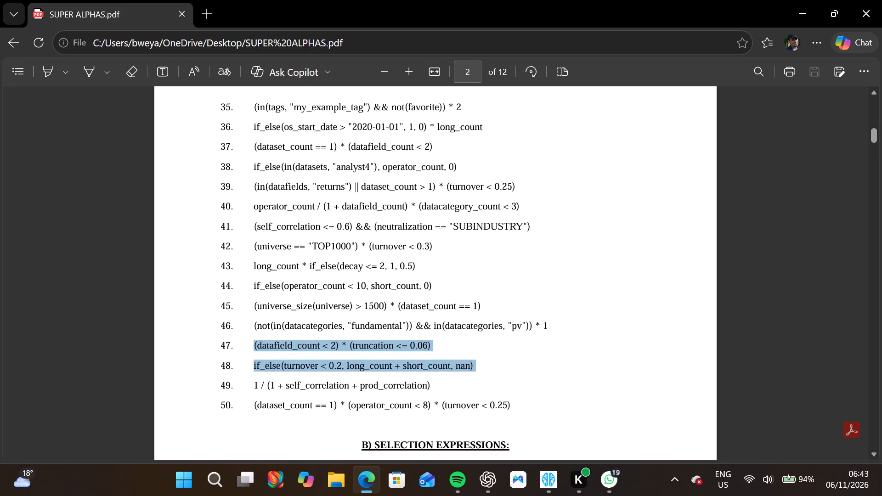
pyautogui.moveTo(250, 268); pyautogui.dragTo(434, 265)
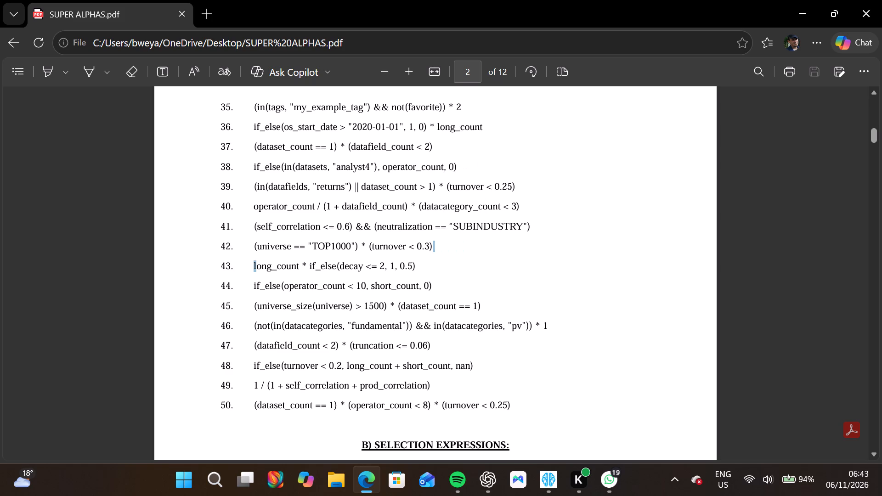
pyautogui.moveTo(231, 271); pyautogui.dragTo(250, 265)
pyautogui.click(250, 265)
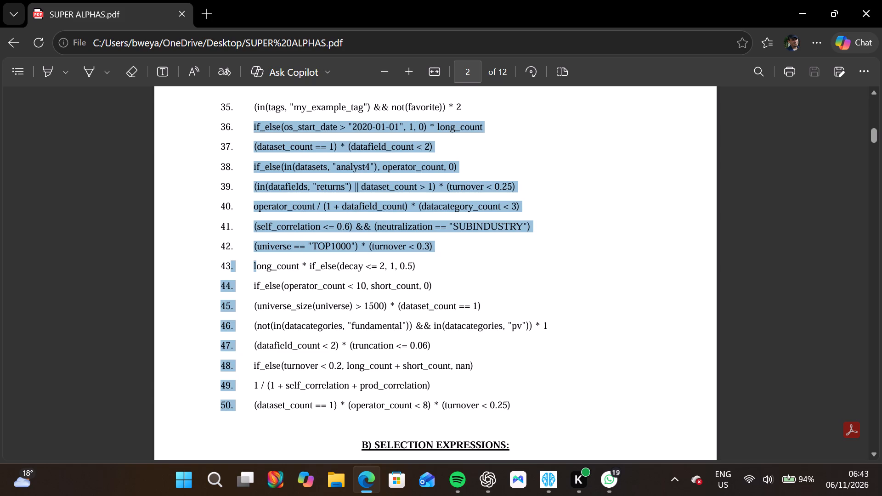
pyautogui.moveTo(250, 265); pyautogui.dragTo(406, 260)
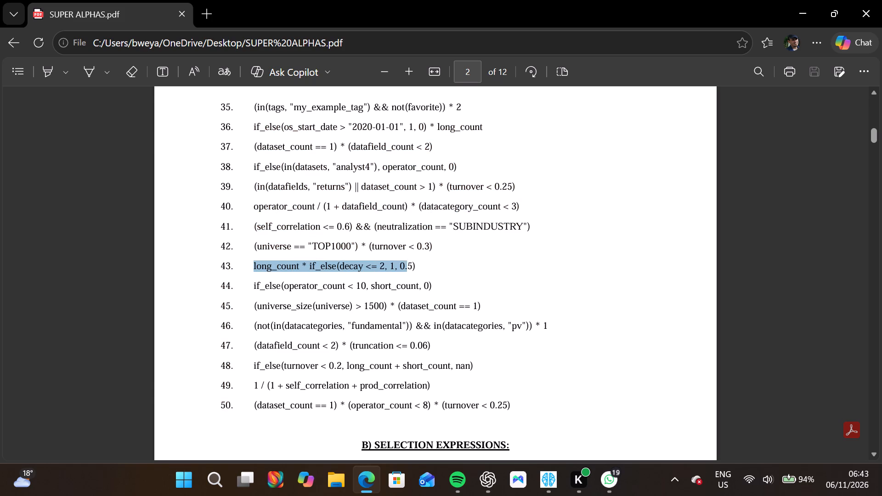
pyautogui.moveTo(406, 260); pyautogui.dragTo(417, 265)
pyautogui.hotkey('ctrl', 'c')
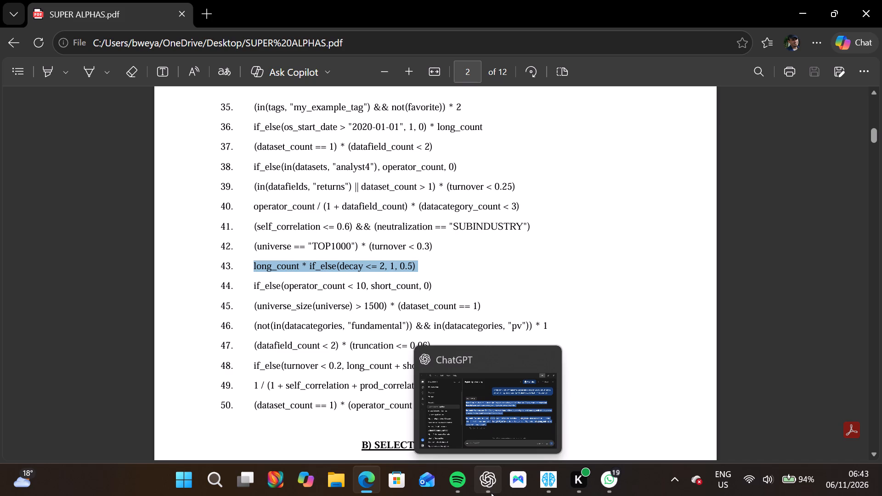
# Back in WorldQuant BRAIN, paste the copied expression as Super Simulation 3's selection expression, run the selection and start a full simulation.
pyautogui.click(548, 489)
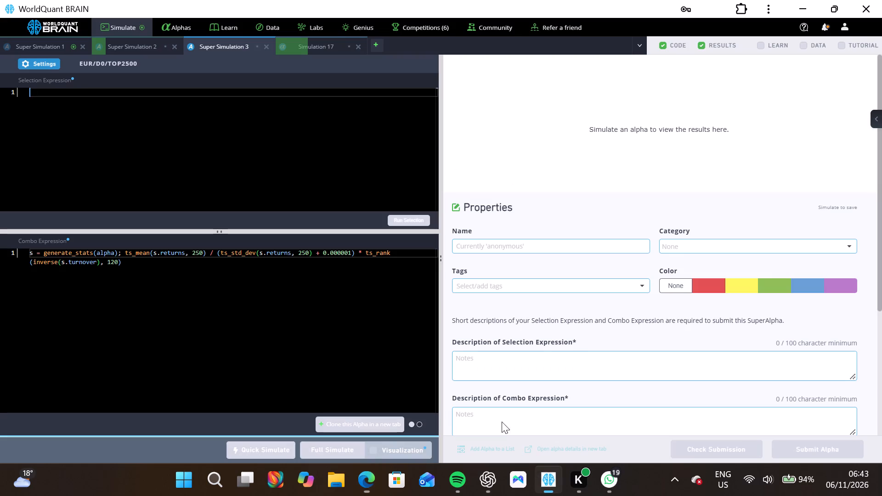
pyautogui.hotkey('ctrl', 'v')
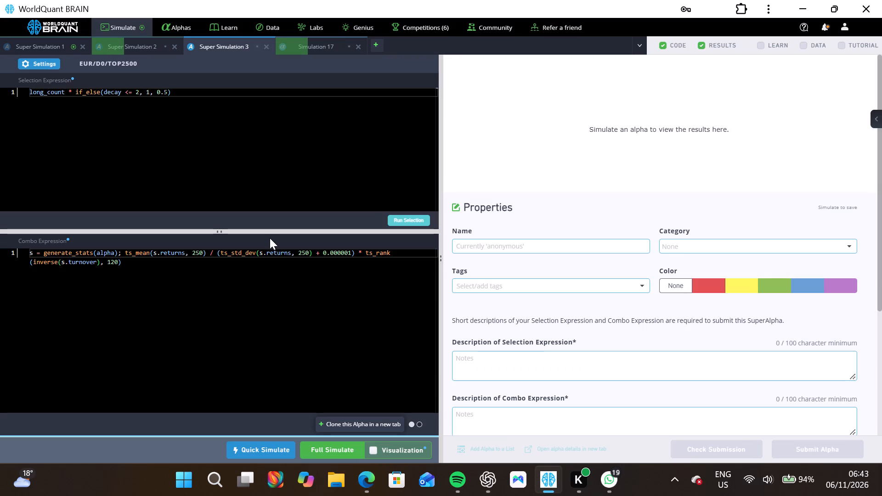
pyautogui.click(404, 221)
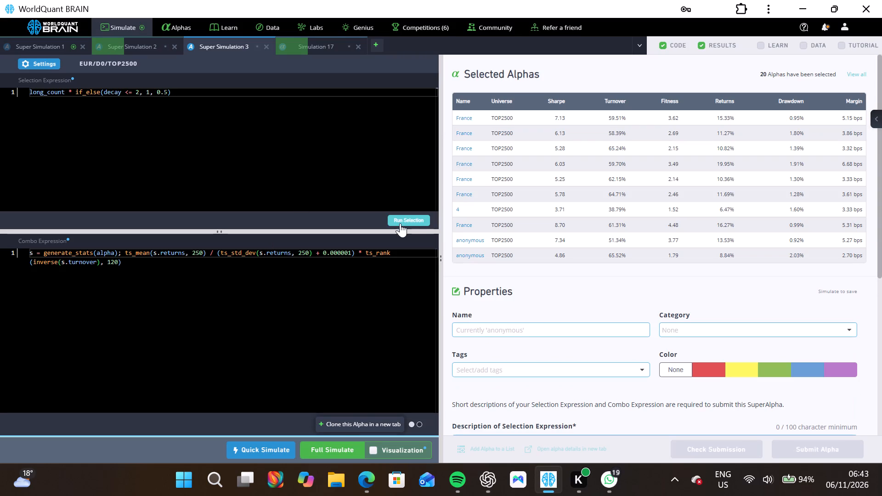
pyautogui.click(339, 448)
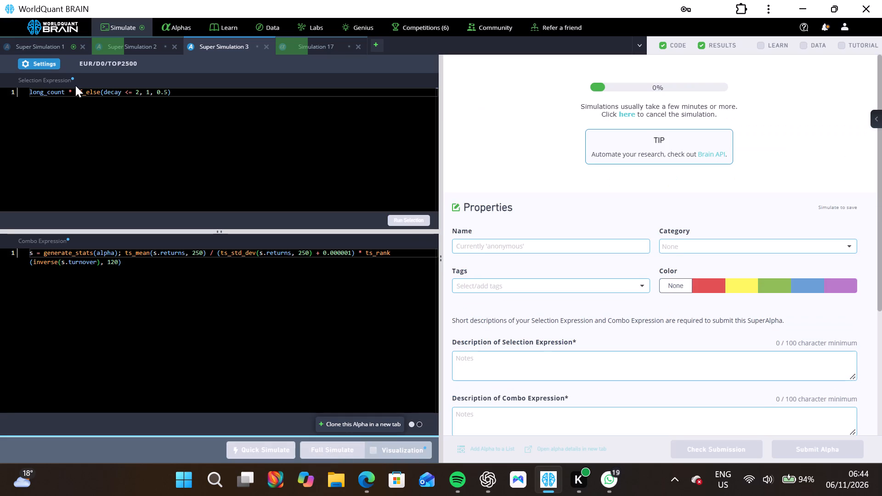
# Review the results of Super Simulation 1 down to the correlation section and run its Prod Correlation check.
pyautogui.click(59, 44)
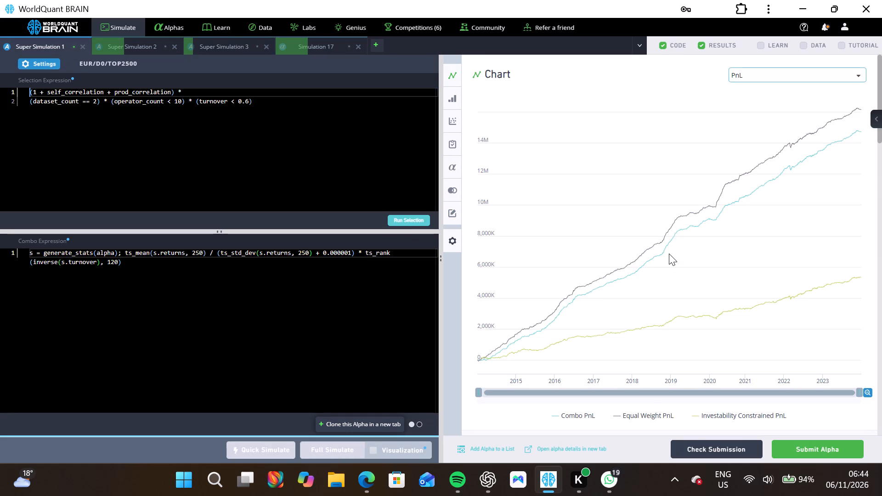
pyautogui.scroll(-11, 669, 254)
pyautogui.scroll(-12, 669, 254)
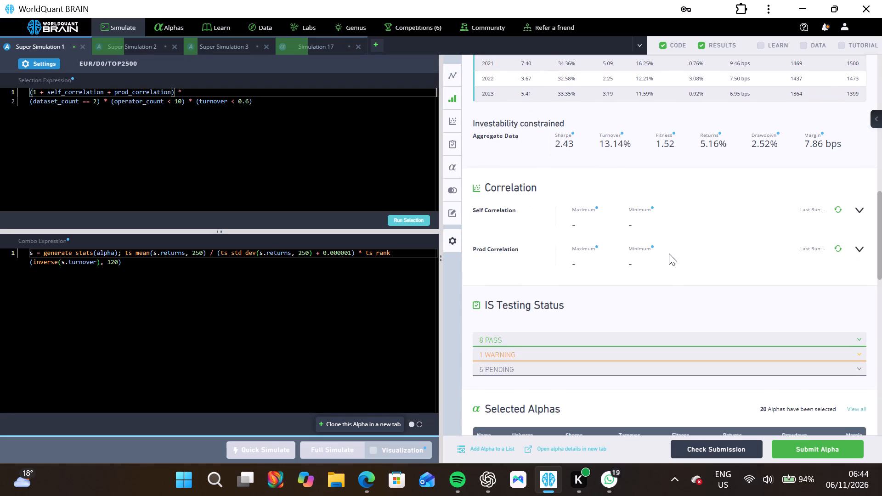
pyautogui.scroll(-6, 669, 254)
pyautogui.click(837, 194)
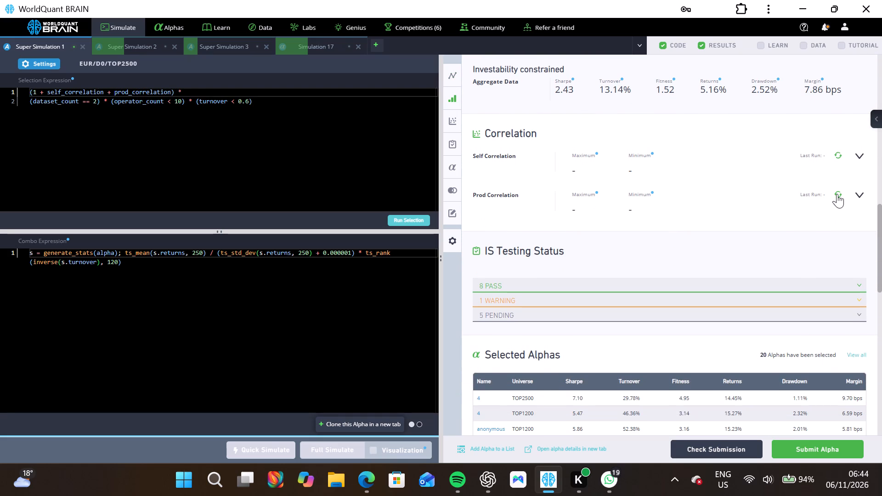
# Set Super Simulation 1's truncation to 0.008 and decay to 6, apply the settings, and start a full simulation.
pyautogui.click(34, 68)
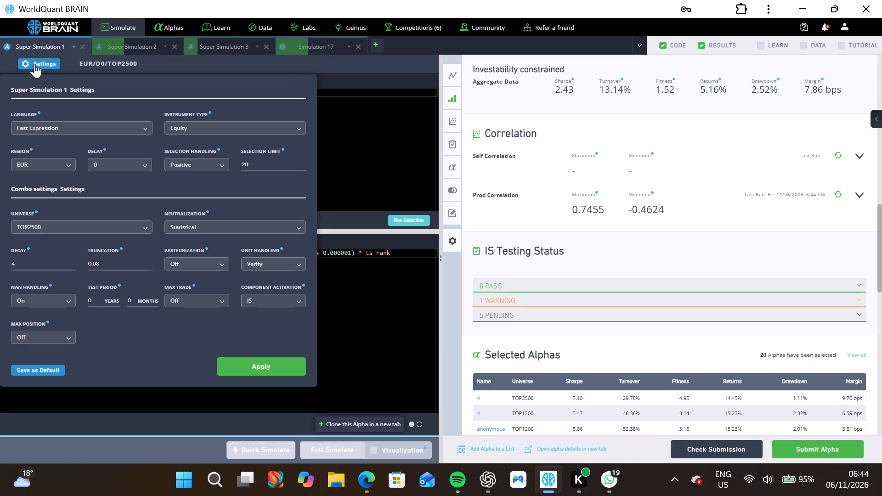
pyautogui.click(96, 265)
pyautogui.write('000')
pyautogui.press('BackSpace')
pyautogui.press('BackSpace')
pyautogui.doubleClick(71, 261)
pyautogui.click(252, 368)
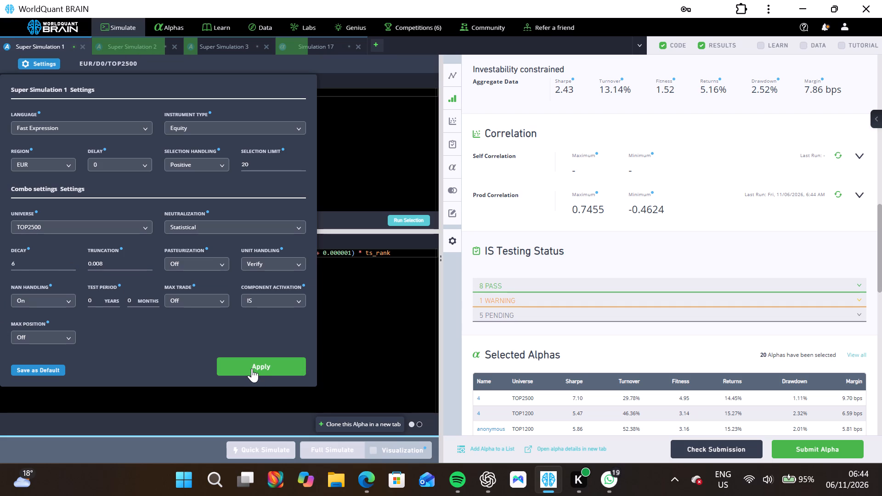
pyautogui.click(312, 446)
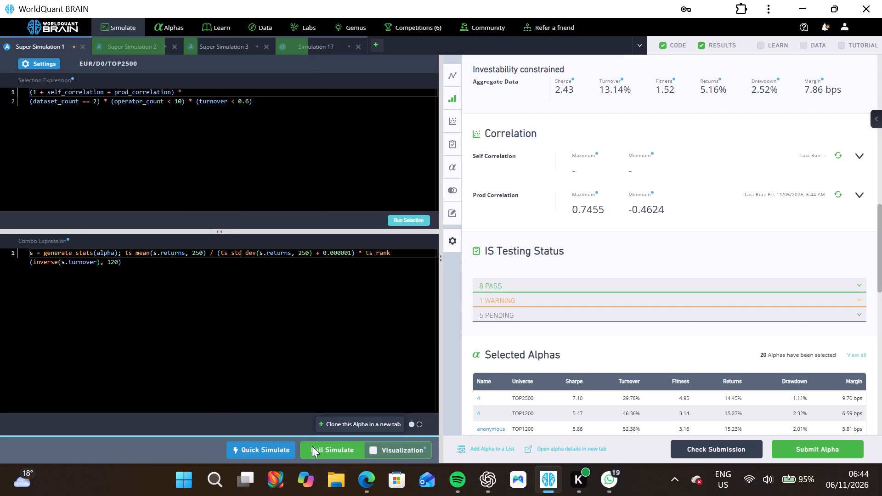
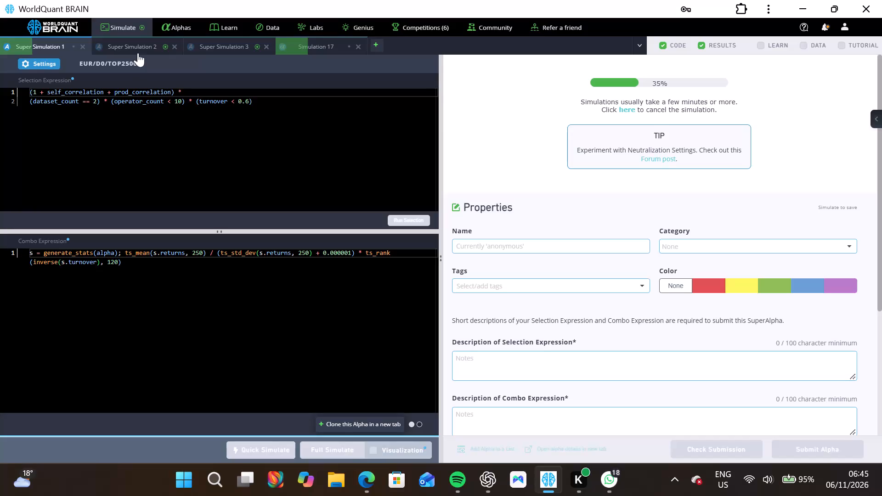
# Review Super Simulation 2's results and testing warnings, and run its Prod Correlation check.
pyautogui.moveTo(138, 52); pyautogui.dragTo(138, 47)
pyautogui.click(138, 47)
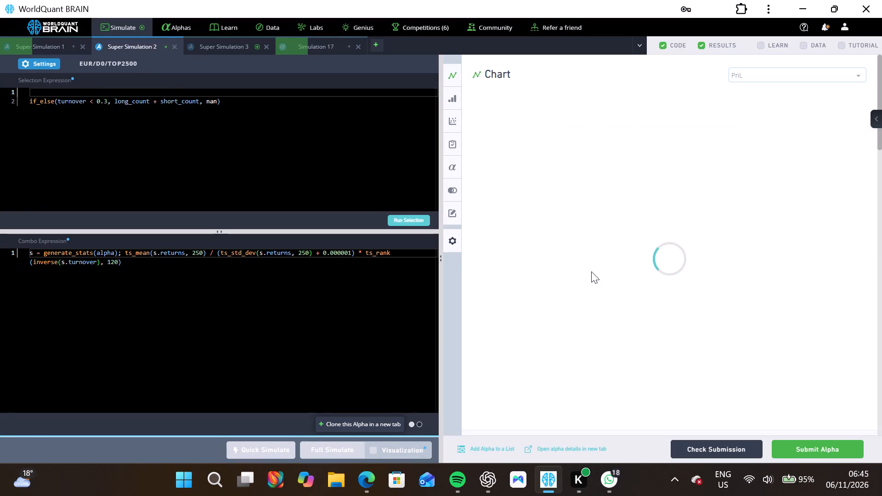
pyautogui.scroll(-1, 696, 315)
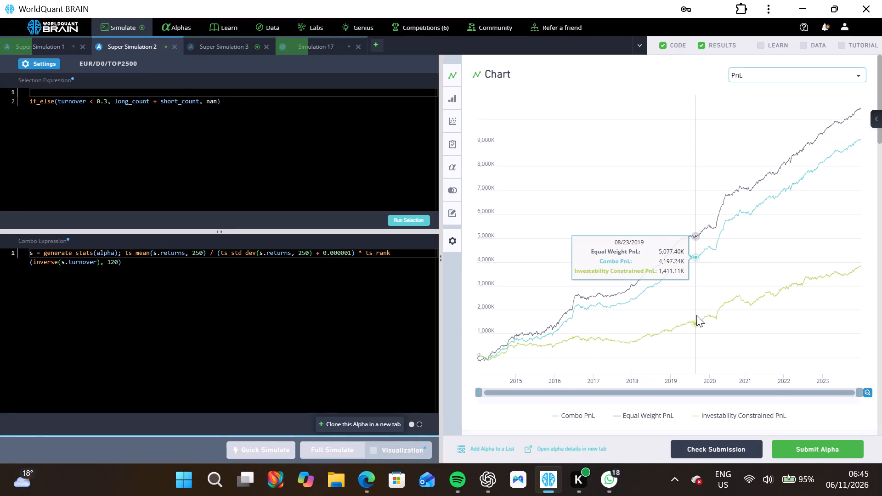
pyautogui.scroll(-5, 696, 315)
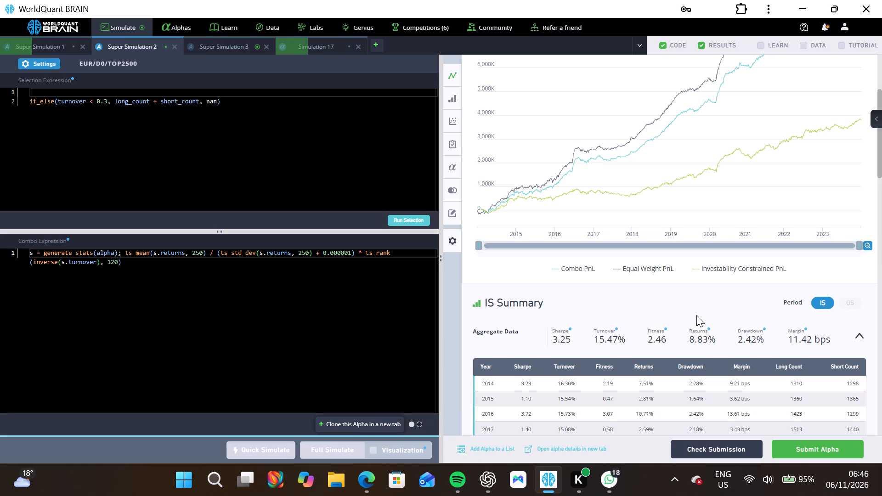
pyautogui.scroll(-20, 724, 299)
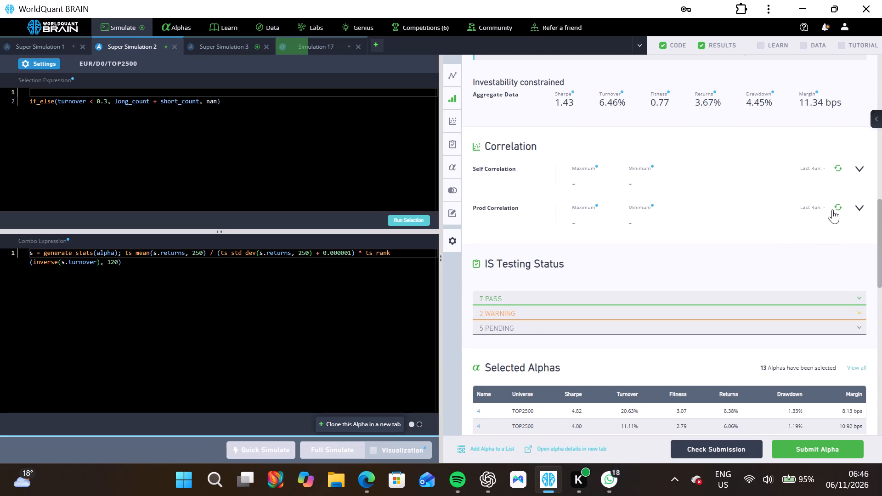
pyautogui.click(600, 316)
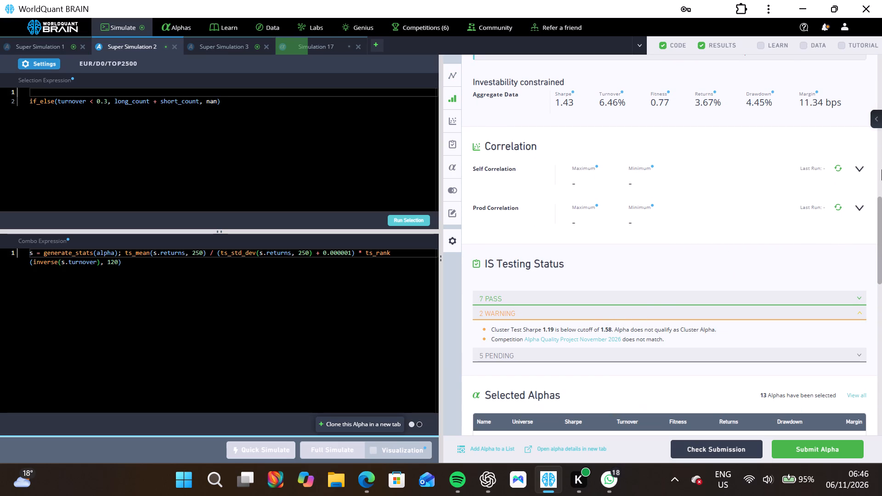
pyautogui.click(837, 204)
# Run the Prod Correlation check for Super Simulation 3.
pyautogui.click(237, 43)
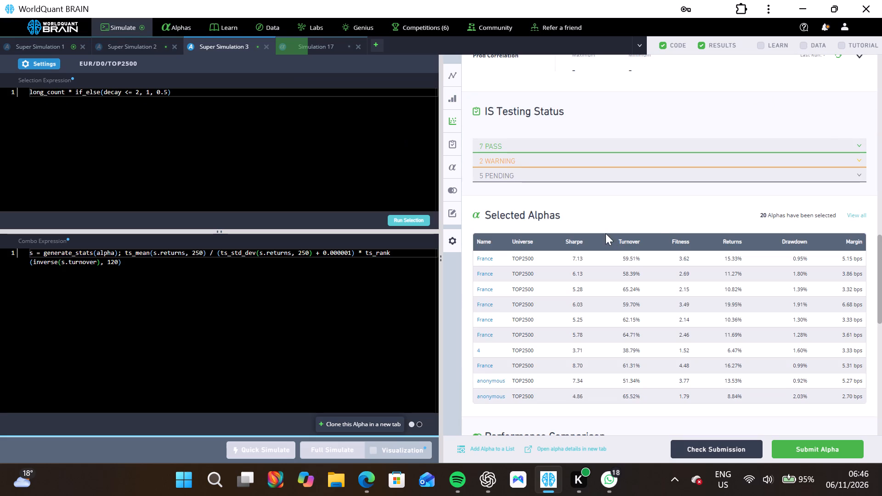
pyautogui.scroll(3, 826, 124)
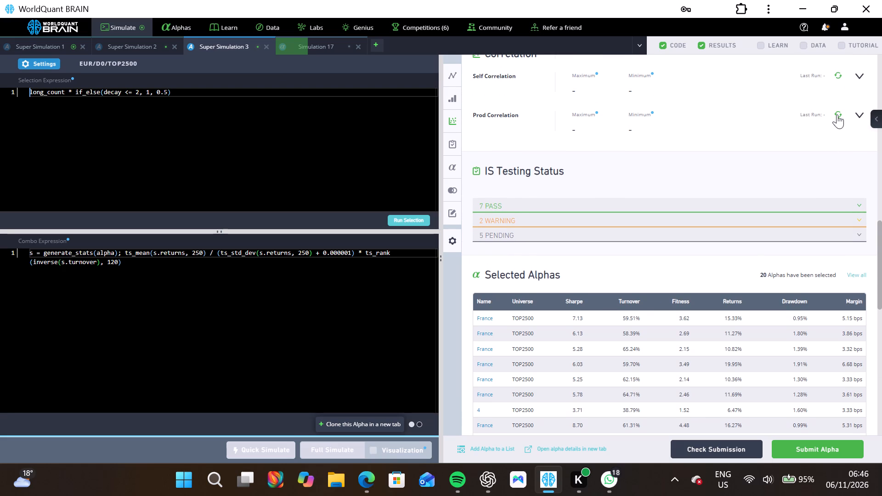
pyautogui.click(837, 114)
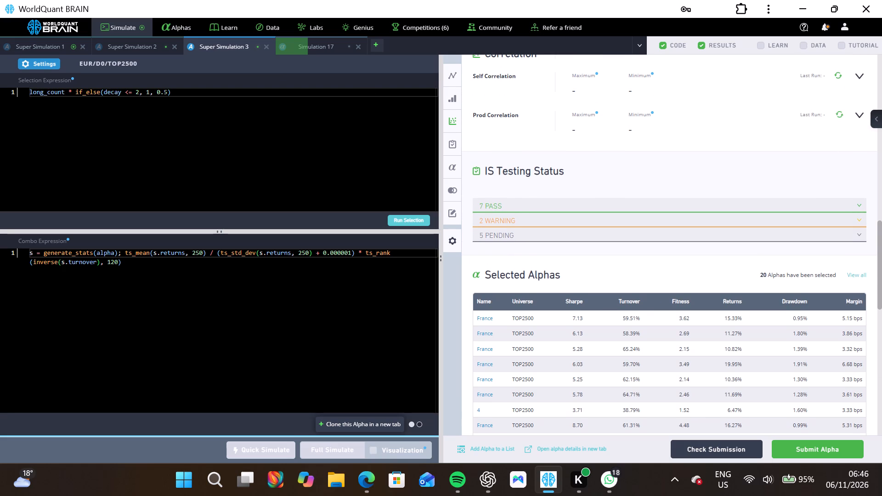
# Review Super Simulation 1's passed IS tests and correlation section, and check Super Simulation 3's Prod Correlation result.
pyautogui.click(50, 50)
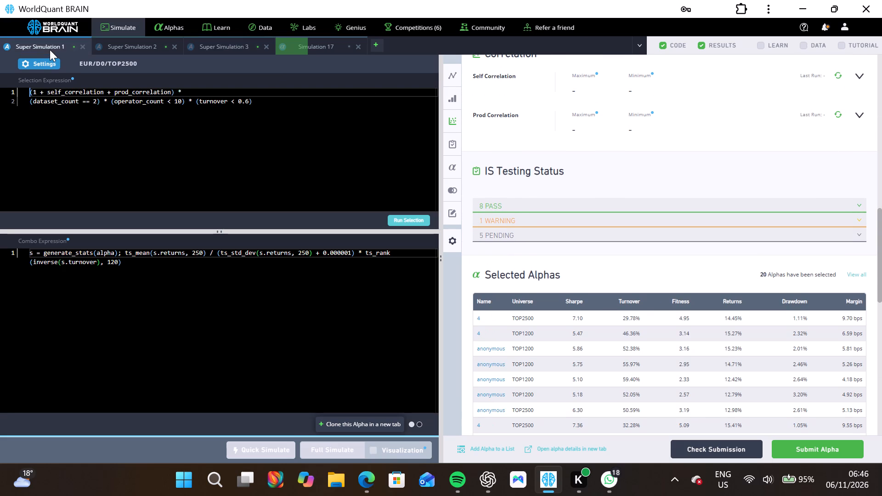
pyautogui.click(548, 207)
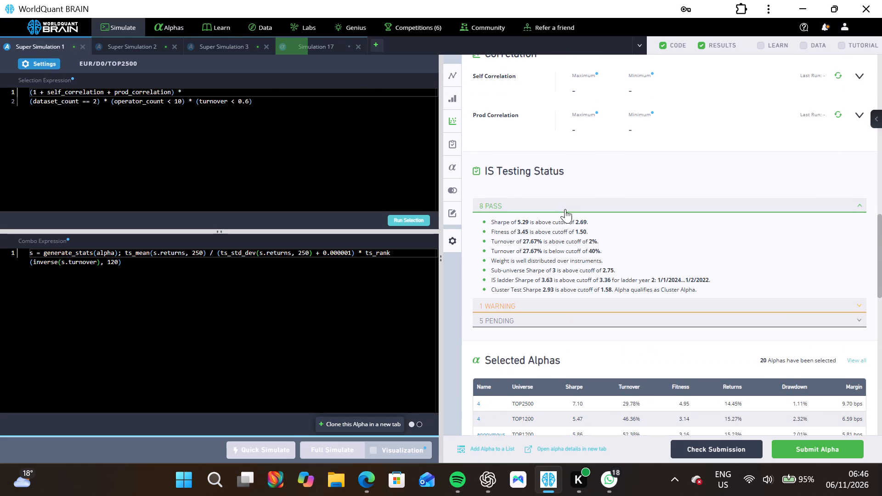
pyautogui.scroll(2, 592, 217)
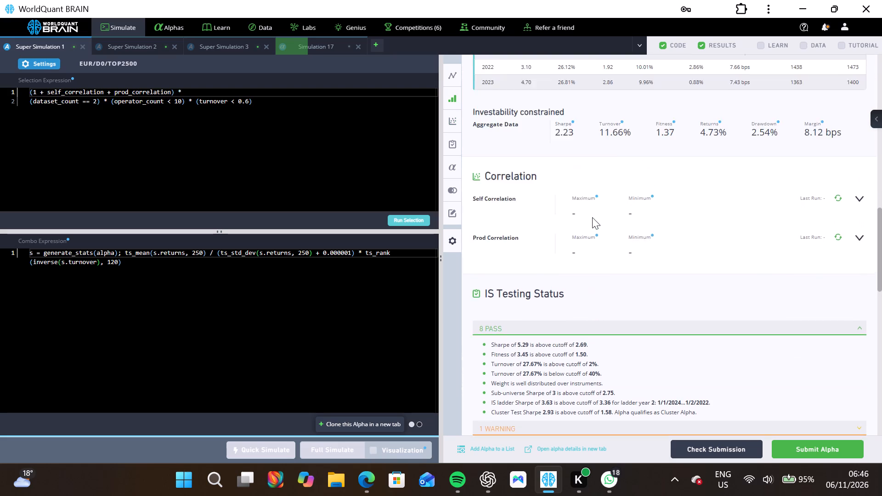
pyautogui.scroll(-5, 592, 217)
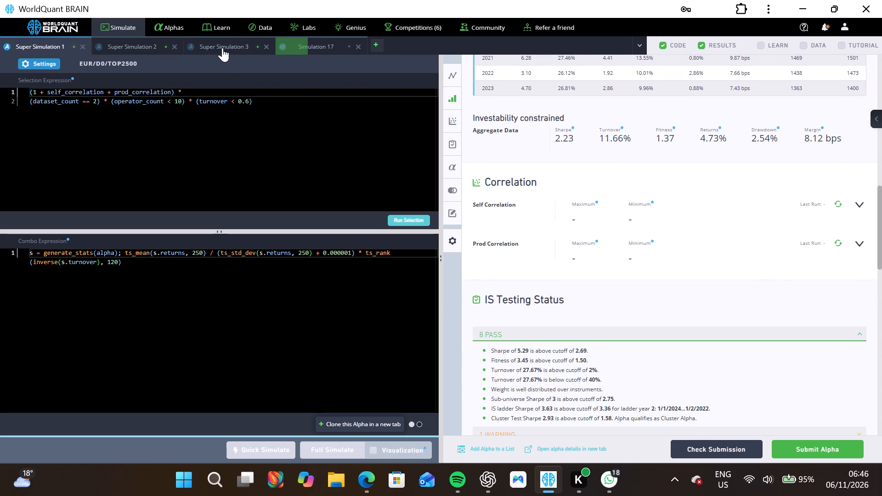
pyautogui.click(222, 48)
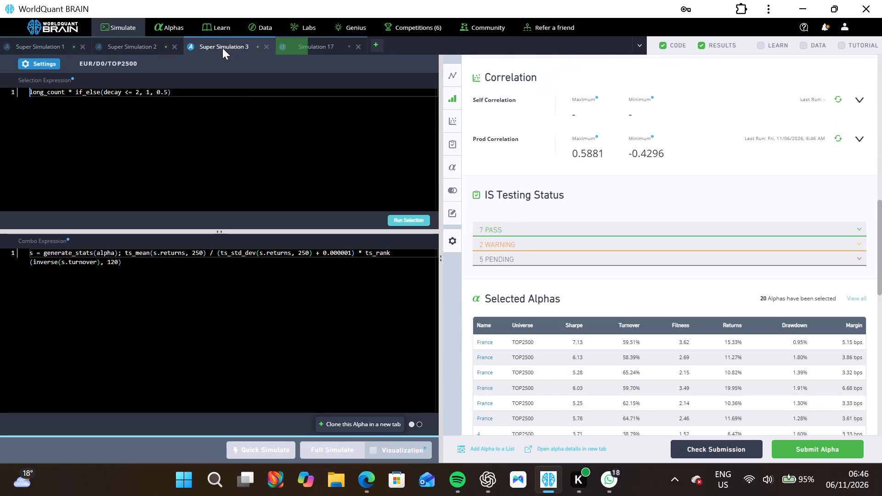
# Check Super Simulation 2's Prod Correlation and passed IS tests, and close that simulation.
pyautogui.click(143, 47)
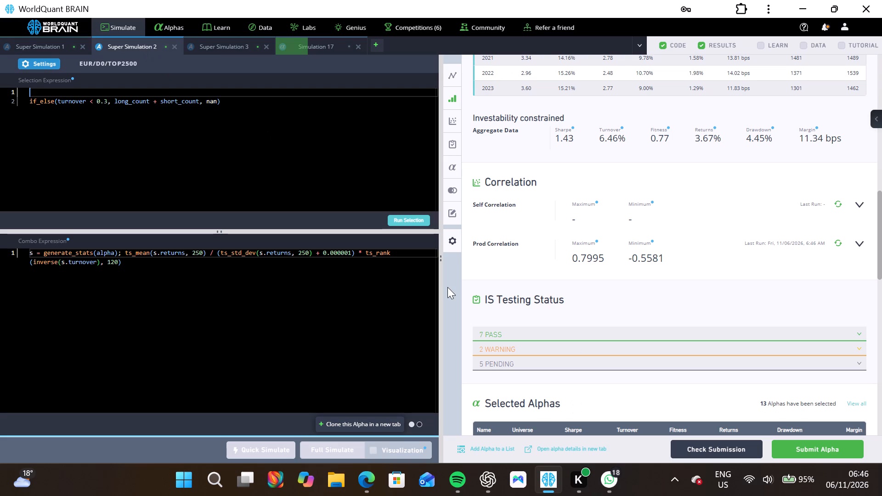
pyautogui.click(511, 333)
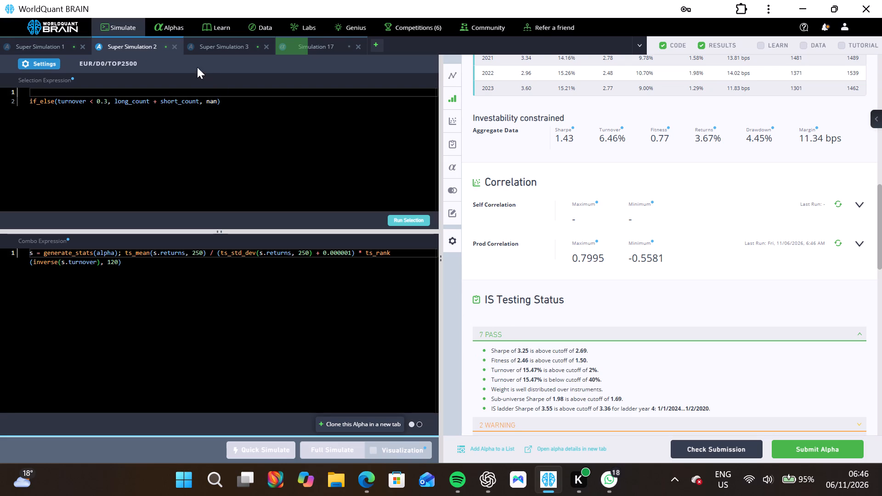
pyautogui.click(173, 47)
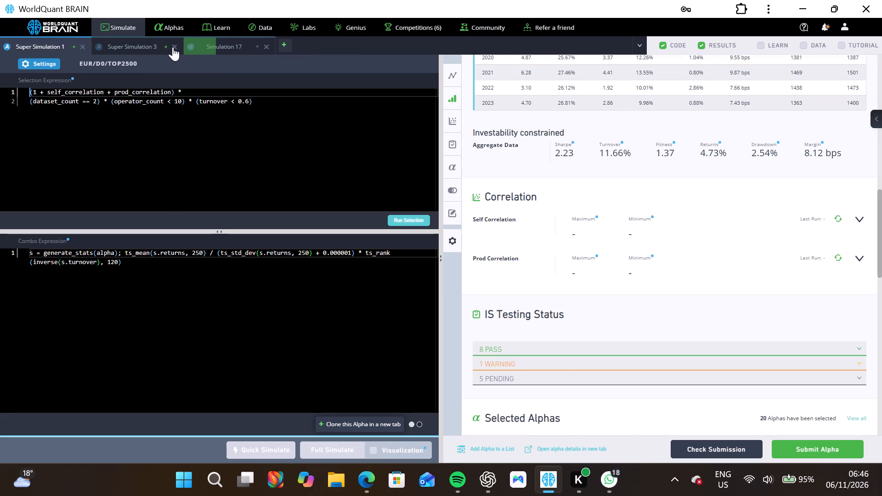
# Run the Prod Correlation check for Super Simulation 1.
pyautogui.click(837, 257)
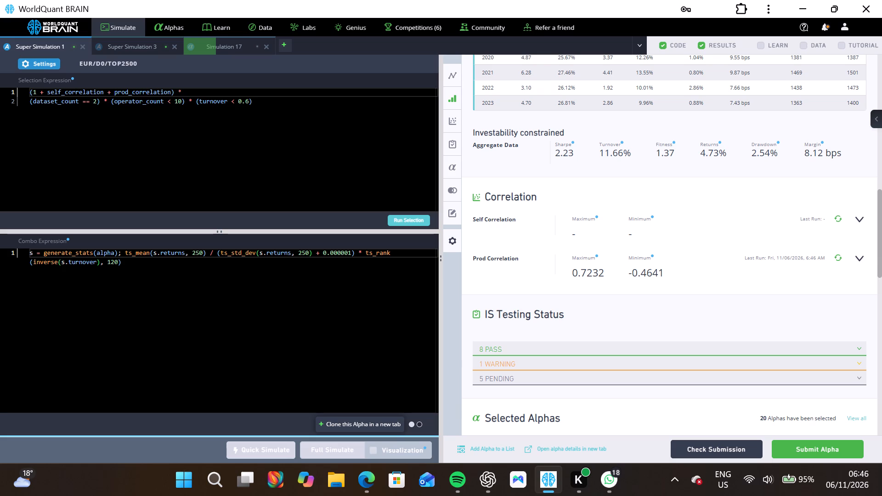
# Set Super Simulation 1's neutralization to Slow Factors, apply the settings, and start a full simulation.
pyautogui.click(38, 67)
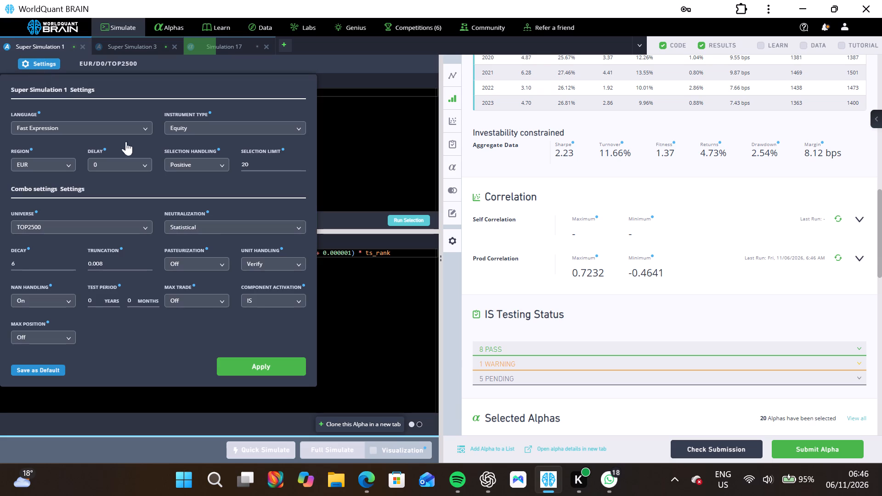
pyautogui.click(216, 229)
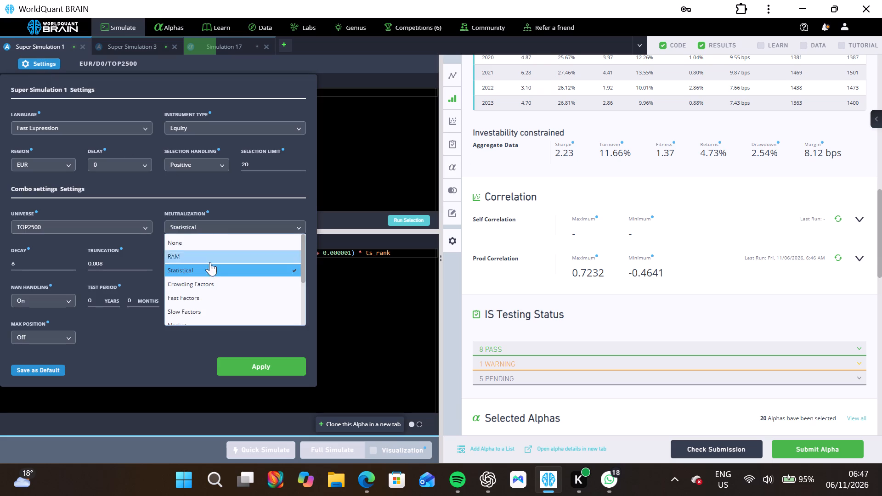
pyautogui.scroll(-1, 202, 287)
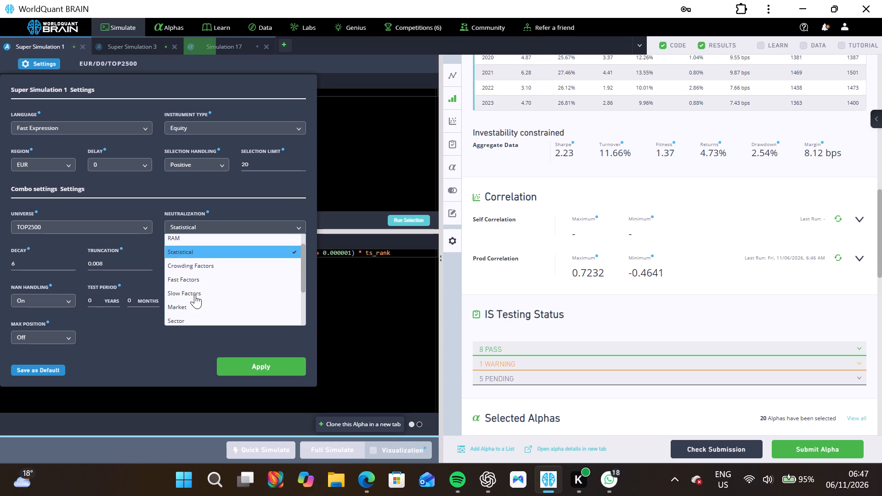
pyautogui.click(195, 294)
pyautogui.click(271, 369)
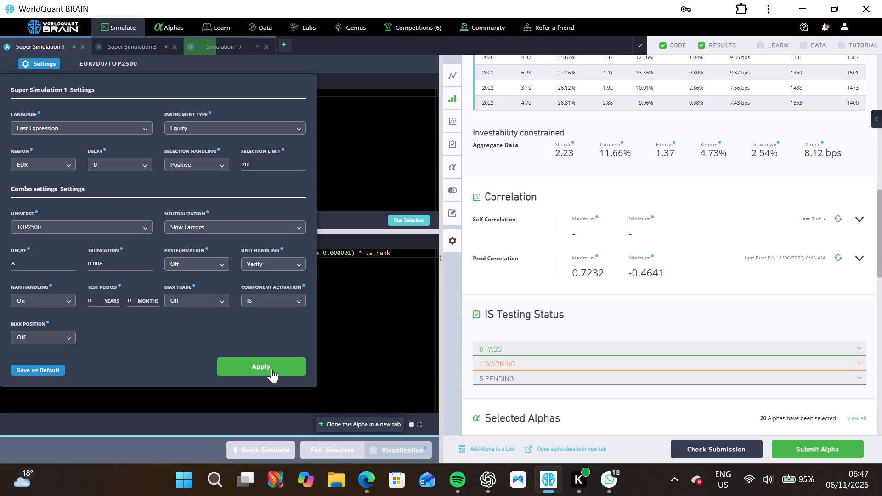
pyautogui.click(272, 365)
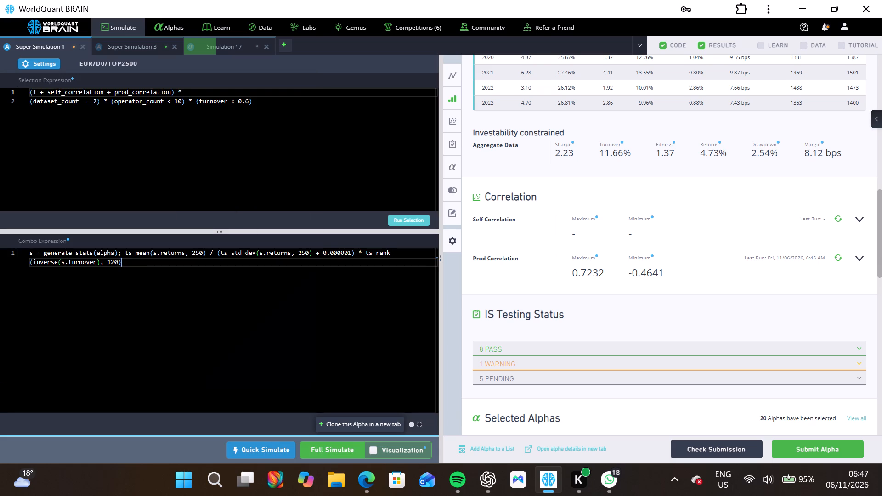
pyautogui.click(324, 450)
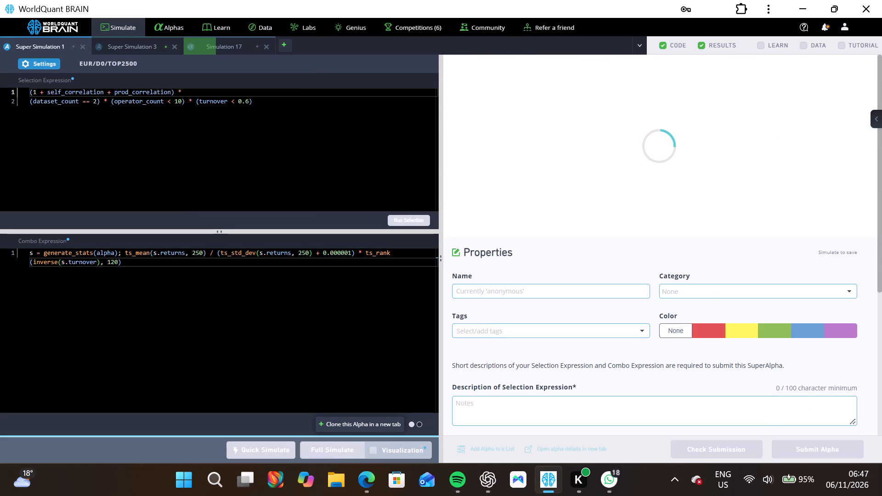
# Review Super Simulation 3's results, set its truncation to 0.008, apply the settings, and start a full simulation.
pyautogui.click(125, 51)
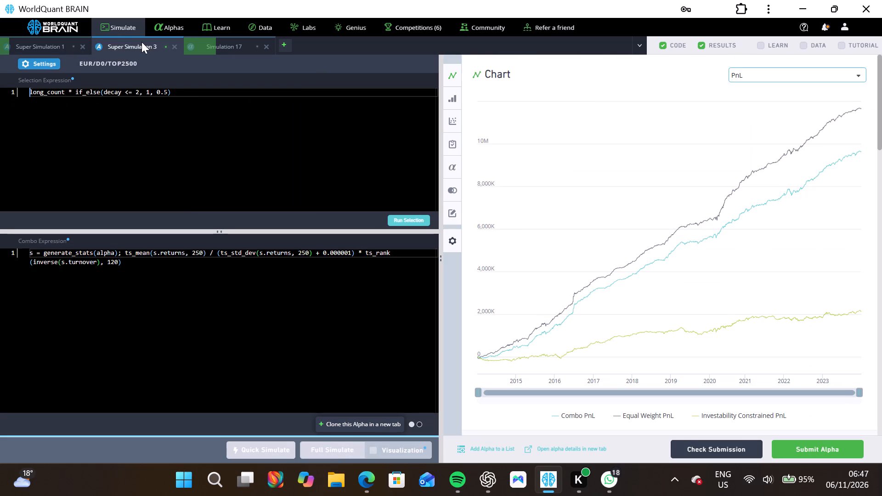
pyautogui.scroll(-11, 517, 231)
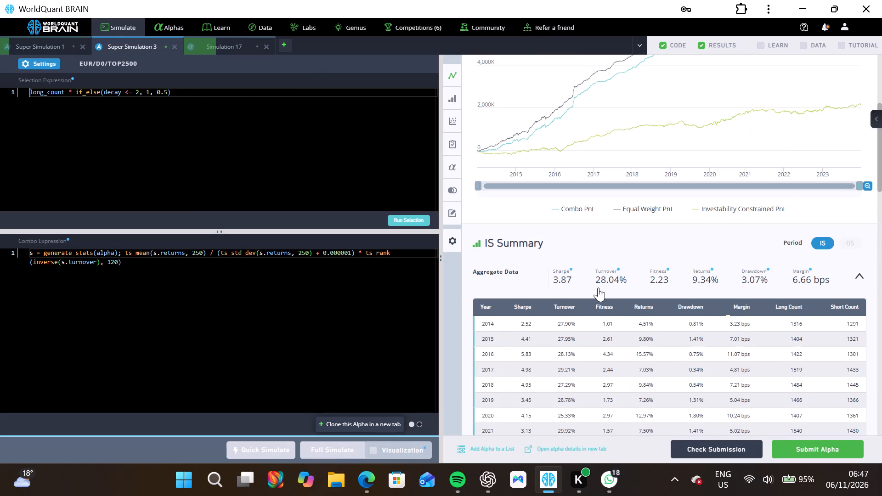
pyautogui.scroll(-20, 598, 287)
pyautogui.scroll(-9, 598, 287)
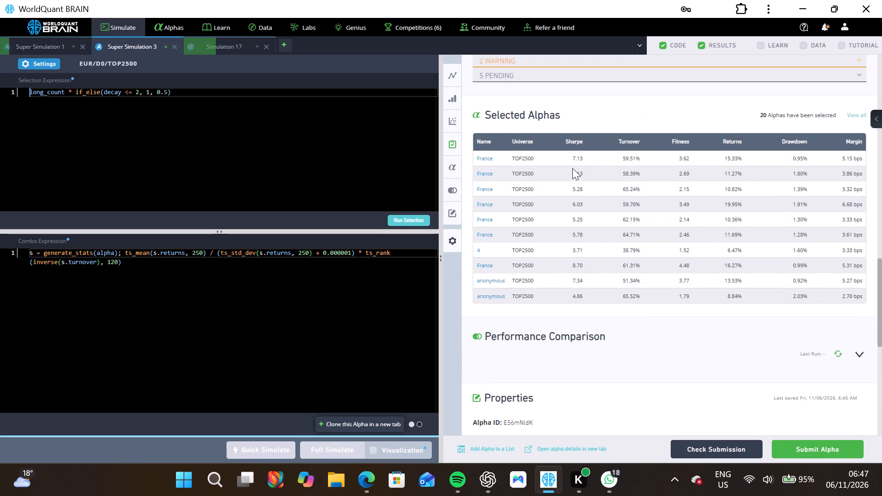
pyautogui.scroll(6, 583, 175)
pyautogui.click(54, 63)
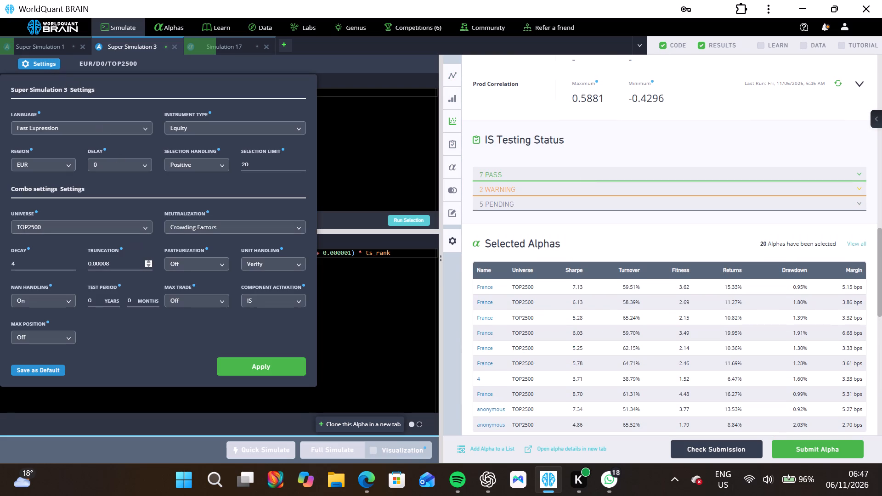
pyautogui.click(107, 266)
pyautogui.press('BackSpace')
pyautogui.press('BackSpace')
pyautogui.click(237, 366)
pyautogui.click(323, 443)
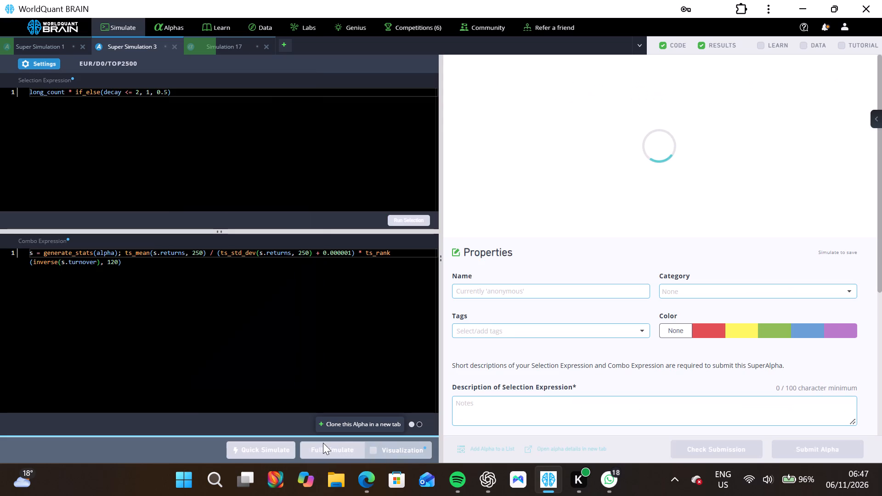
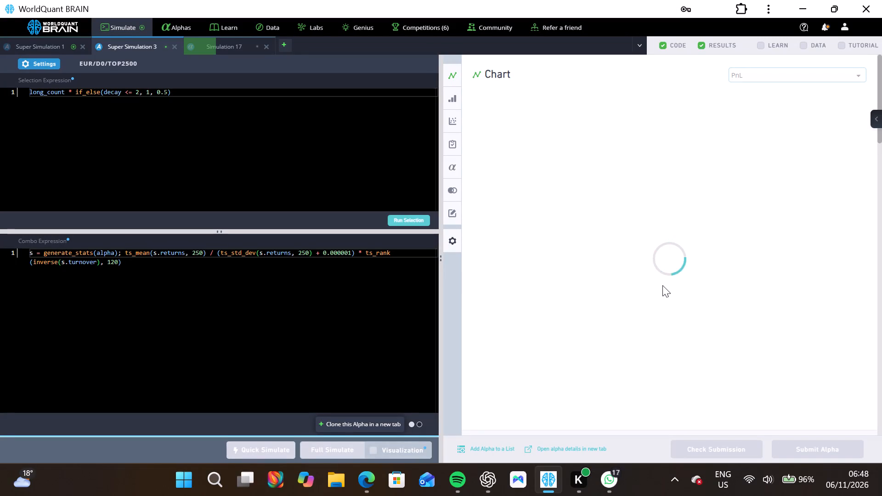
# Check Super Simulation 3's failed IS test, apply a truncation of 0.00008 and decay of 2, and start a full simulation.
pyautogui.scroll(-9, 662, 285)
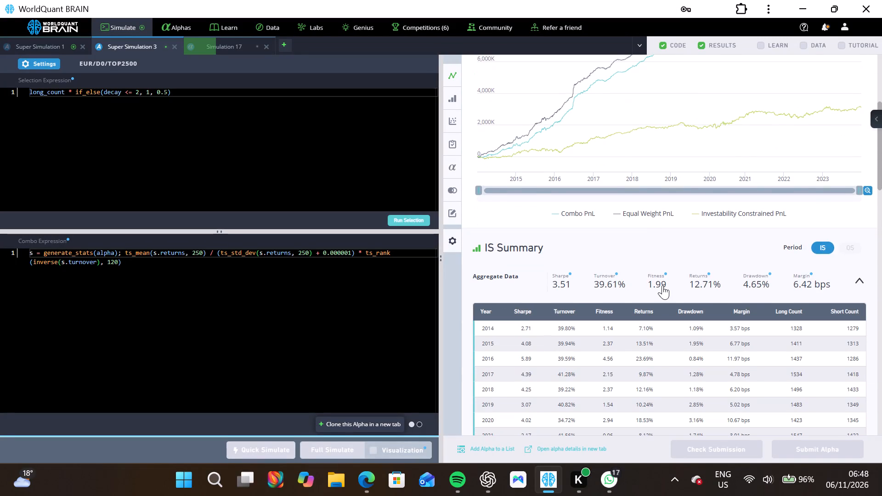
pyautogui.scroll(-20, 662, 285)
pyautogui.scroll(-2, 662, 285)
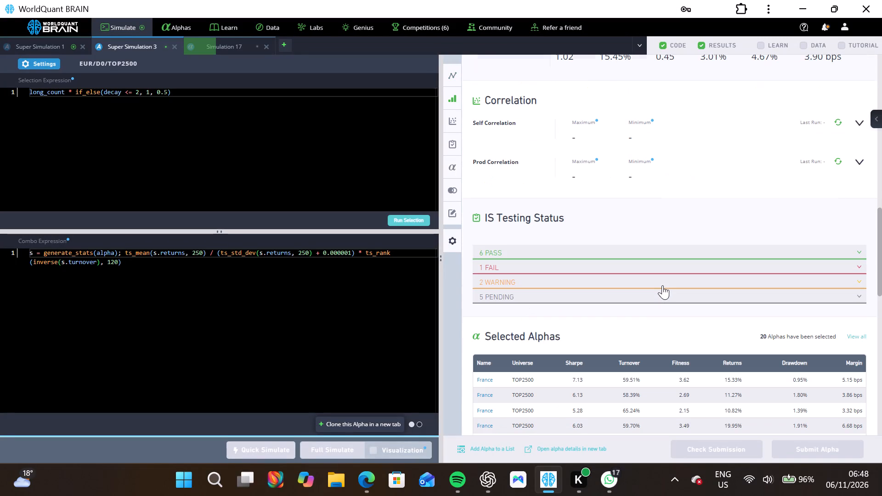
pyautogui.click(596, 264)
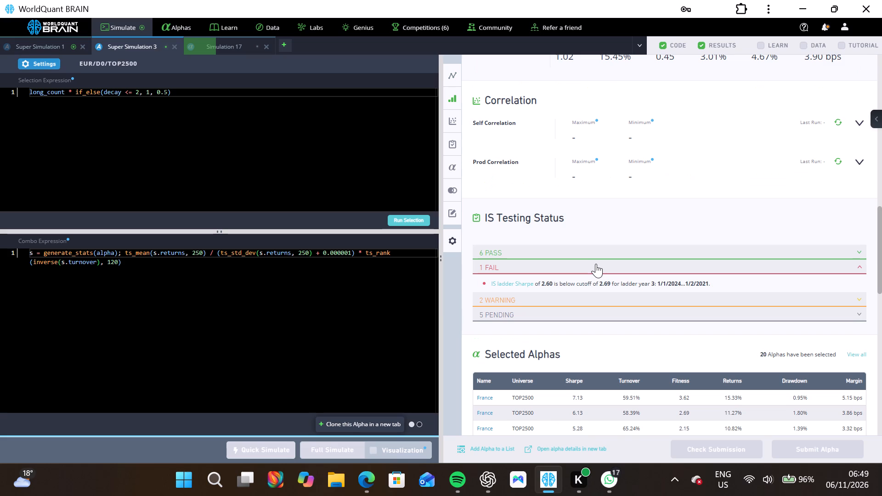
pyautogui.click(41, 65)
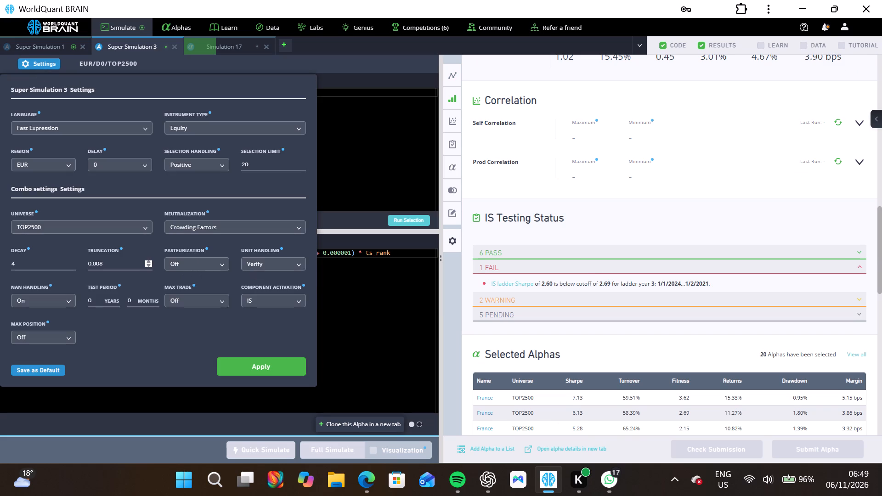
pyautogui.click(100, 265)
pyautogui.write('00')
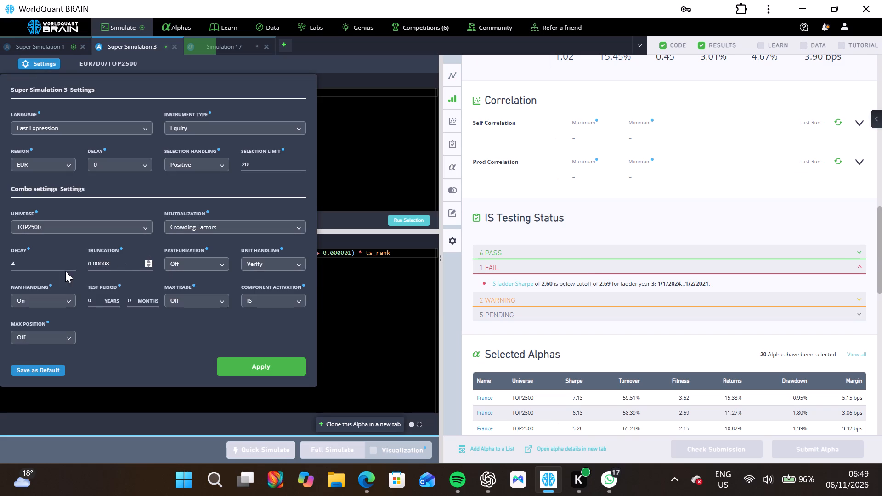
pyautogui.click(71, 265)
pyautogui.click(71, 265)
pyautogui.click(277, 365)
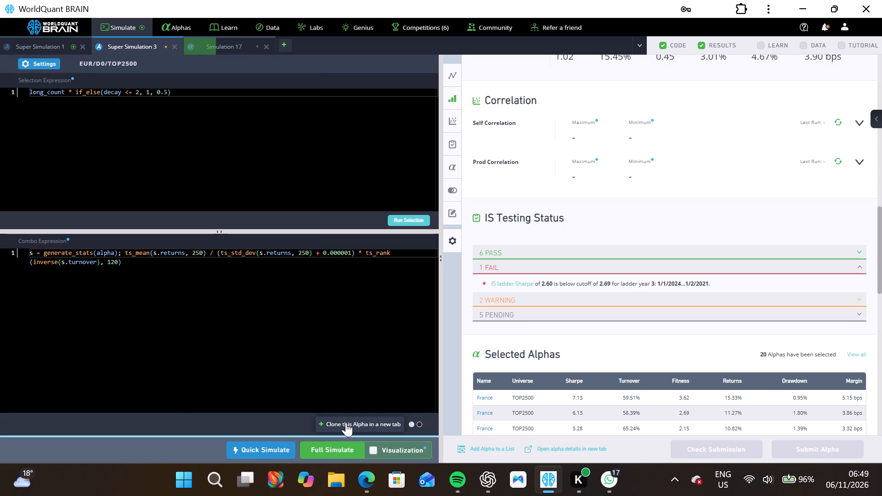
pyautogui.click(336, 447)
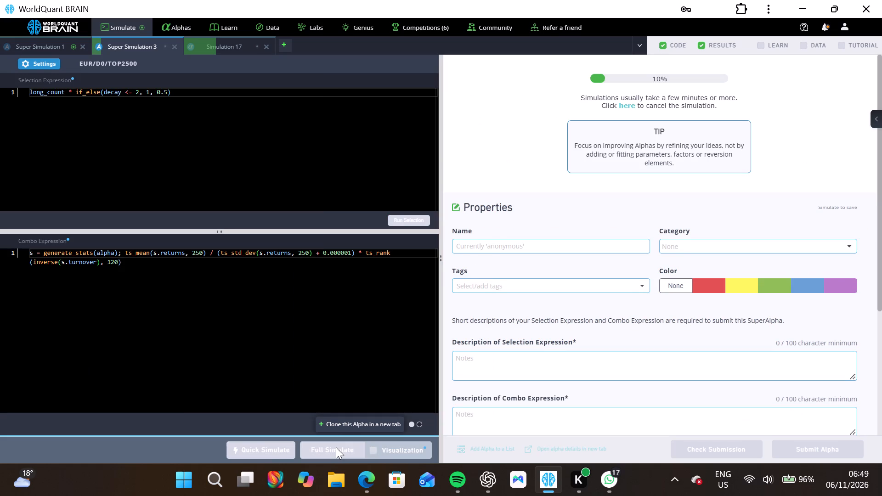
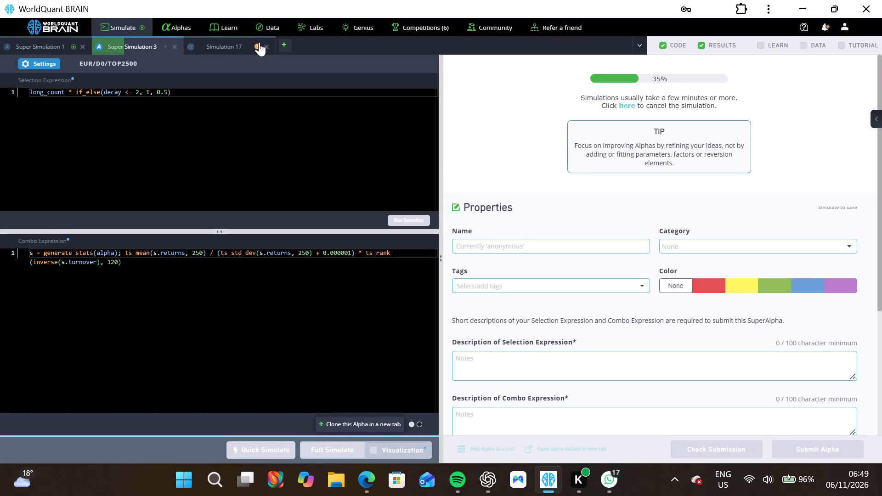
# Reveal Simulation 17's test period, review its IS summary for the full IS period, and run its Prod Correlation check.
pyautogui.click(235, 45)
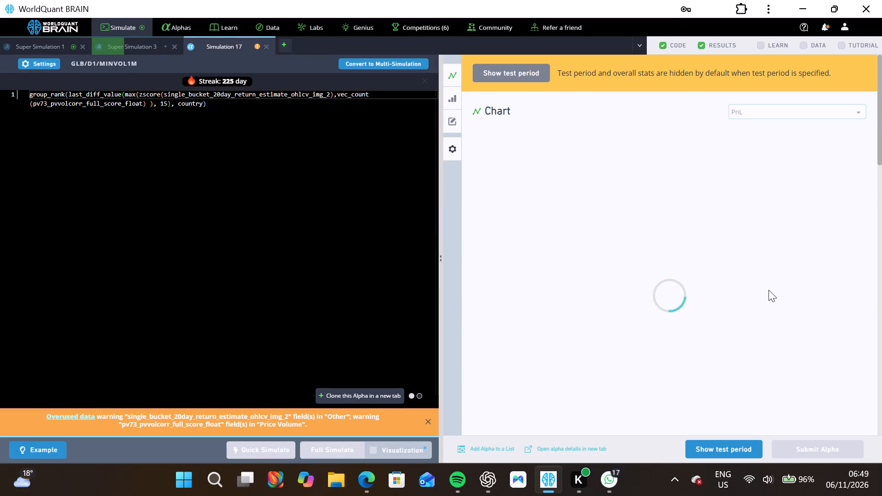
pyautogui.scroll(-10, 729, 299)
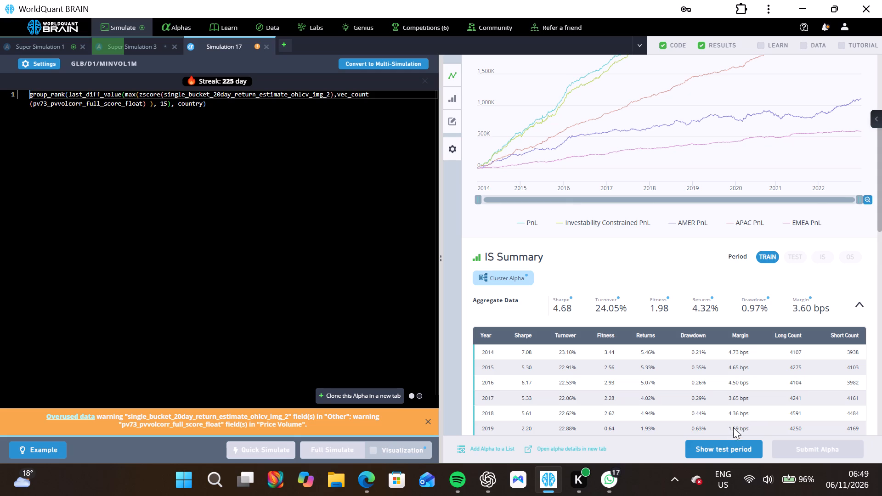
pyautogui.click(724, 444)
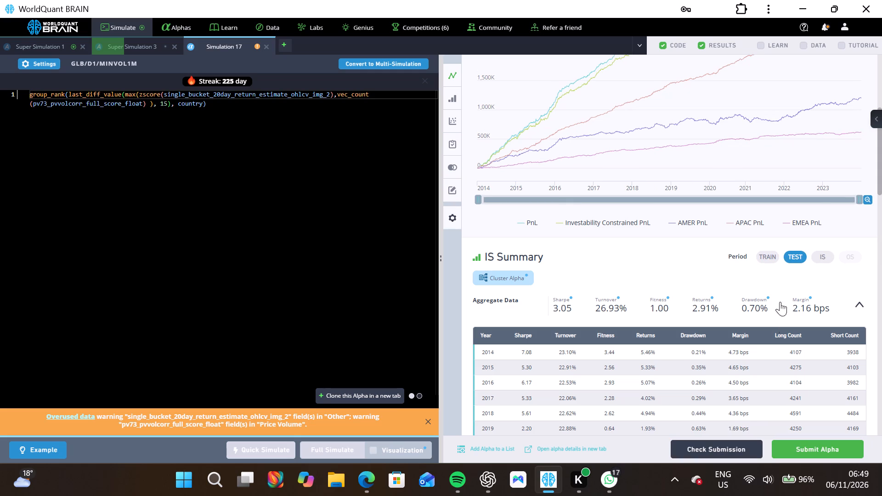
pyautogui.click(822, 258)
pyautogui.scroll(-20, 730, 340)
pyautogui.scroll(-5, 730, 340)
pyautogui.scroll(1, 730, 340)
pyautogui.scroll(-6, 730, 340)
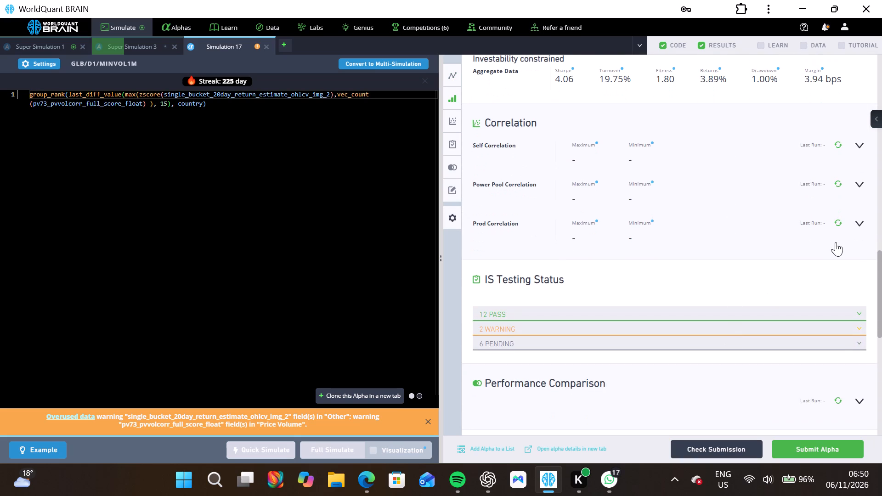
pyautogui.click(838, 222)
# Clone Simulation 17's alpha, replace the vec_count field with pv73_ibesptg_score_float, and start a full simulation.
pyautogui.click(347, 396)
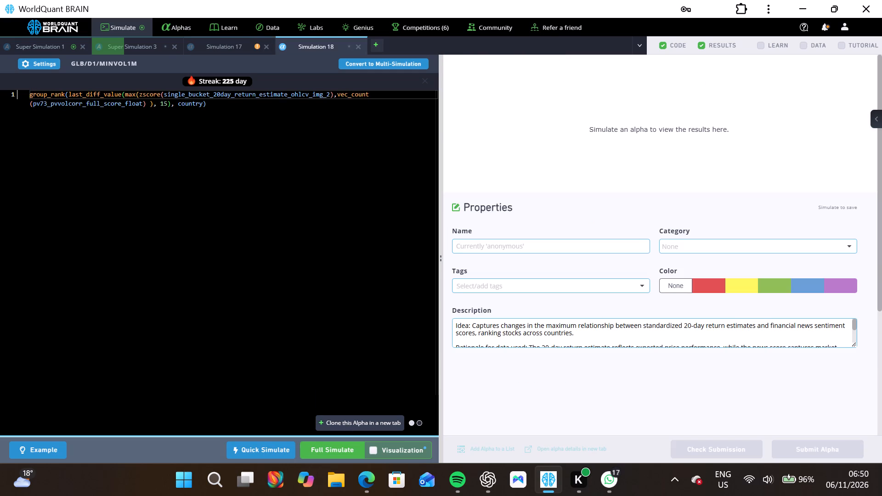
pyautogui.moveTo(42, 106); pyautogui.dragTo(137, 106)
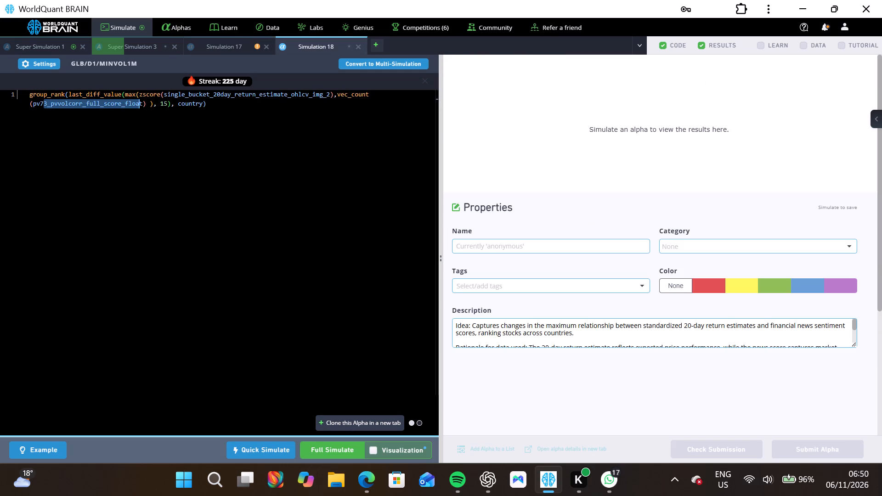
pyautogui.moveTo(137, 106); pyautogui.dragTo(142, 106)
pyautogui.press('BackSpace')
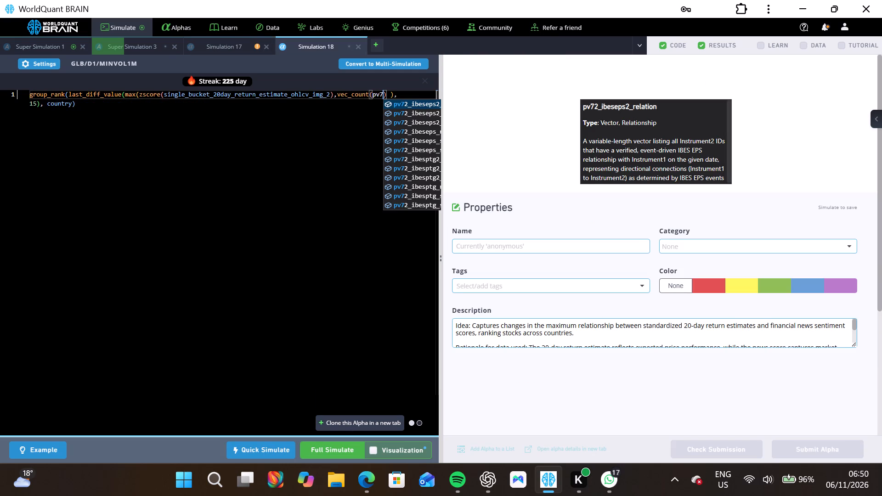
pyautogui.press('3')
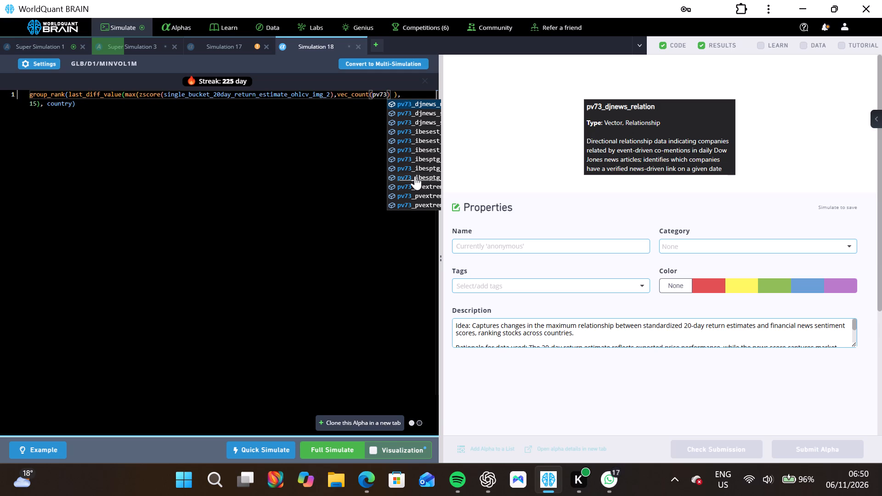
pyautogui.scroll(-3, 415, 176)
pyautogui.scroll(2, 418, 144)
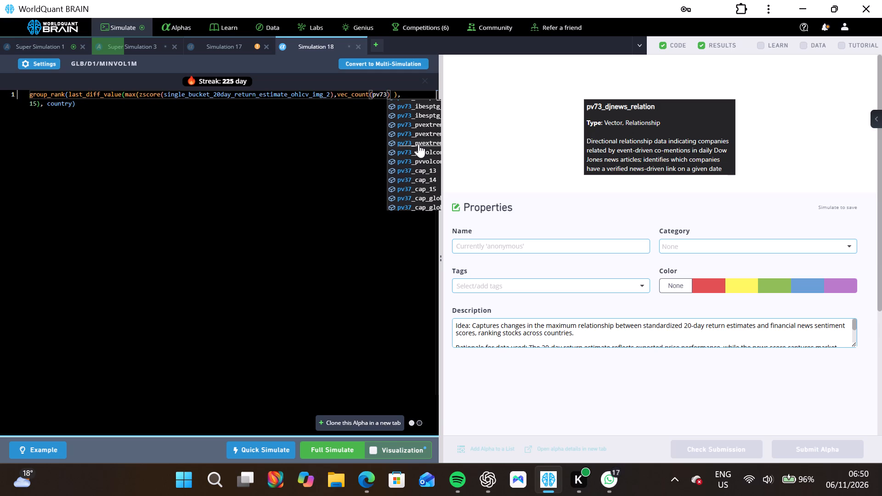
pyautogui.click(410, 115)
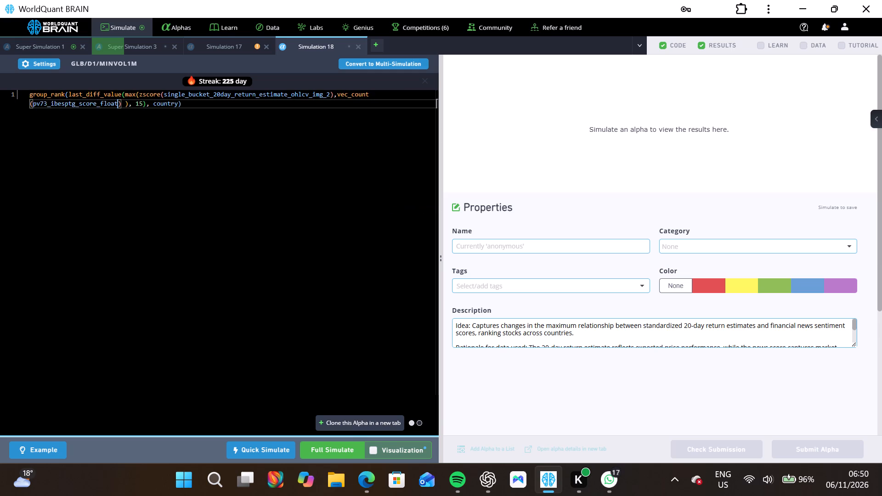
pyautogui.click(338, 448)
# Clone the Simulation 18 alpha, change its vec_count field to pv73_ibesest_score, and start a full simulation.
pyautogui.click(345, 428)
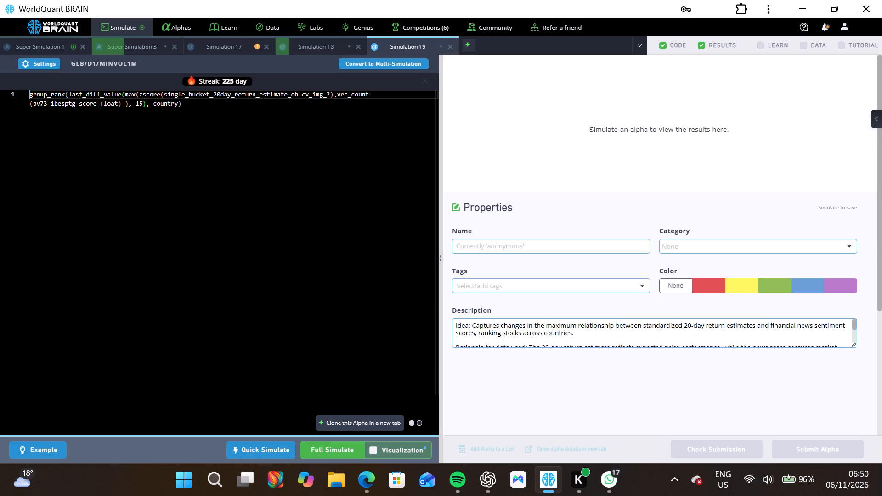
pyautogui.moveTo(42, 104); pyautogui.dragTo(118, 102)
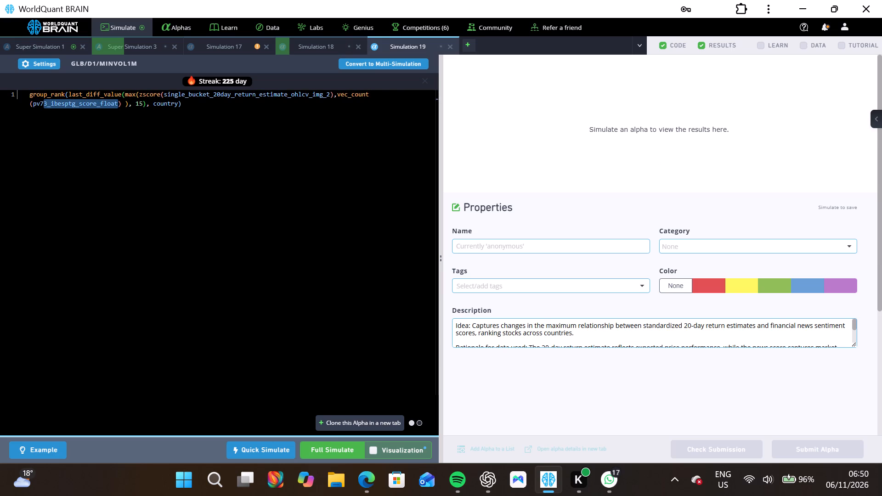
pyautogui.press('BackSpace')
pyautogui.press('3')
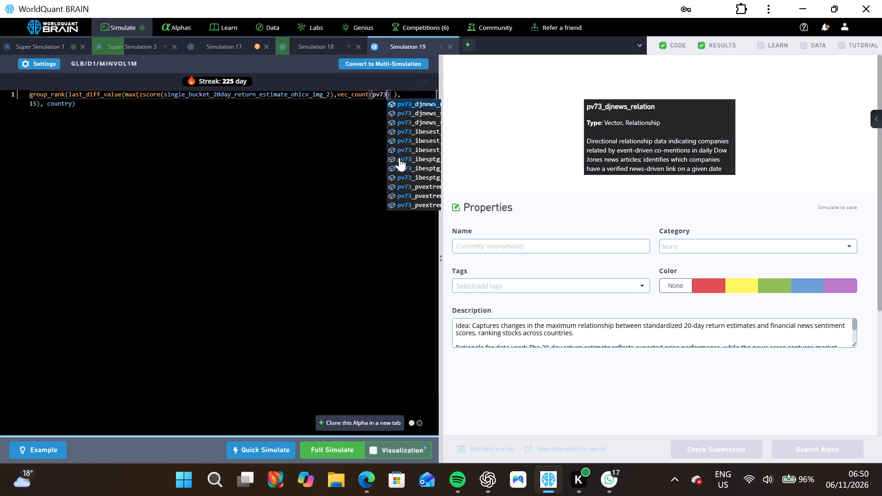
pyautogui.click(414, 141)
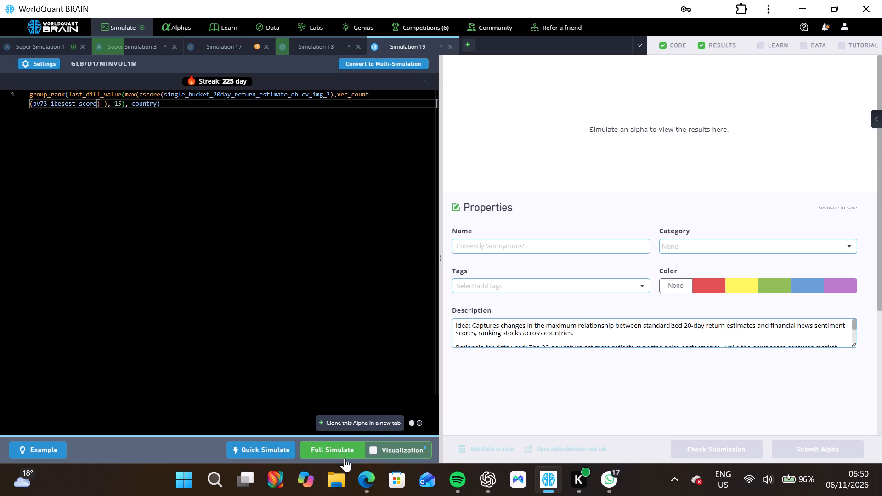
pyautogui.click(341, 447)
# Clone the Simulation 19 alpha, change its vec_count field to pv73_pvvolcorr_full_relation, and start a full simulation.
pyautogui.click(352, 425)
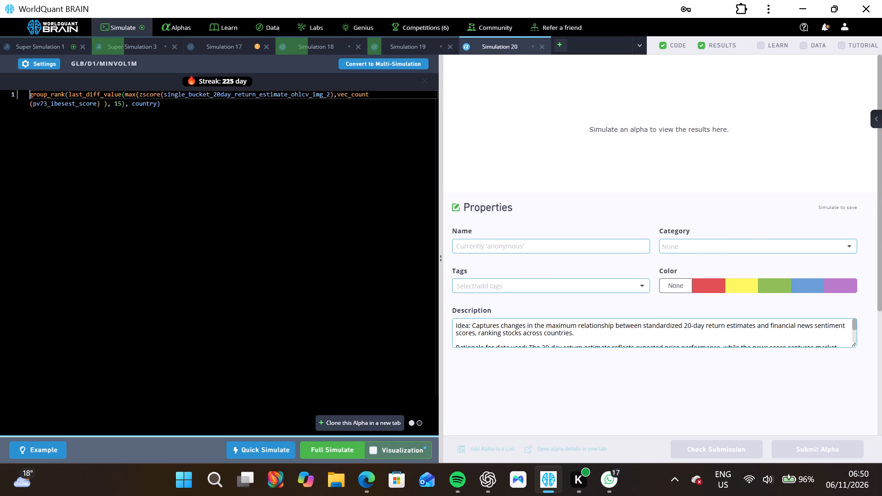
pyautogui.moveTo(44, 105); pyautogui.dragTo(82, 109)
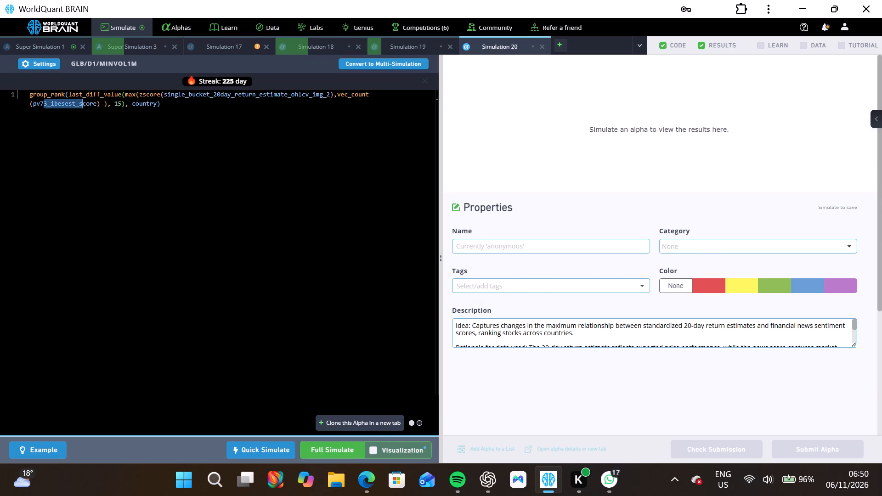
pyautogui.moveTo(82, 109); pyautogui.dragTo(97, 103)
pyautogui.press('BackSpace')
pyautogui.press('3')
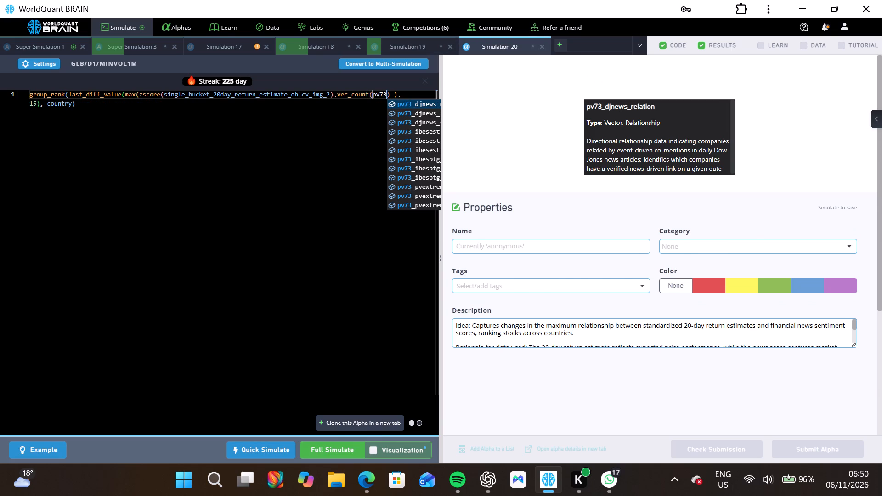
pyautogui.scroll(-1, 421, 190)
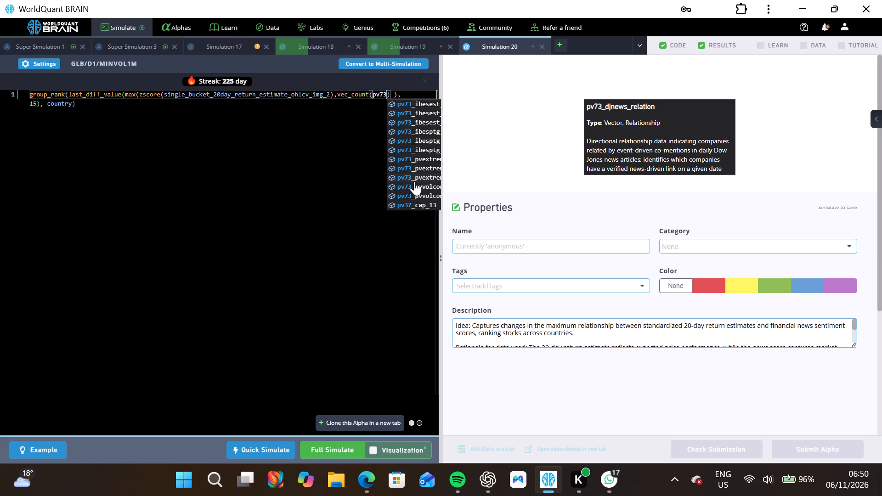
pyautogui.click(411, 187)
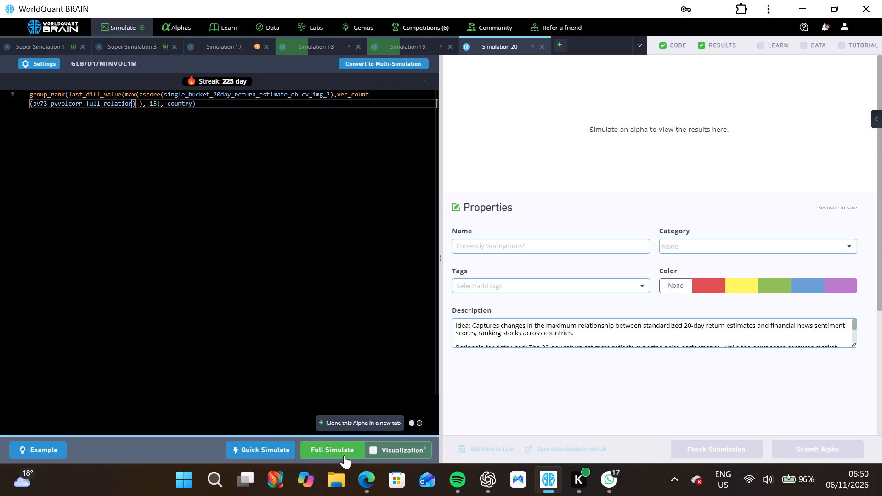
pyautogui.click(344, 455)
# Check Super Simulation 1's failed IS test, apply a decay of 2, and start a full simulation.
pyautogui.click(32, 47)
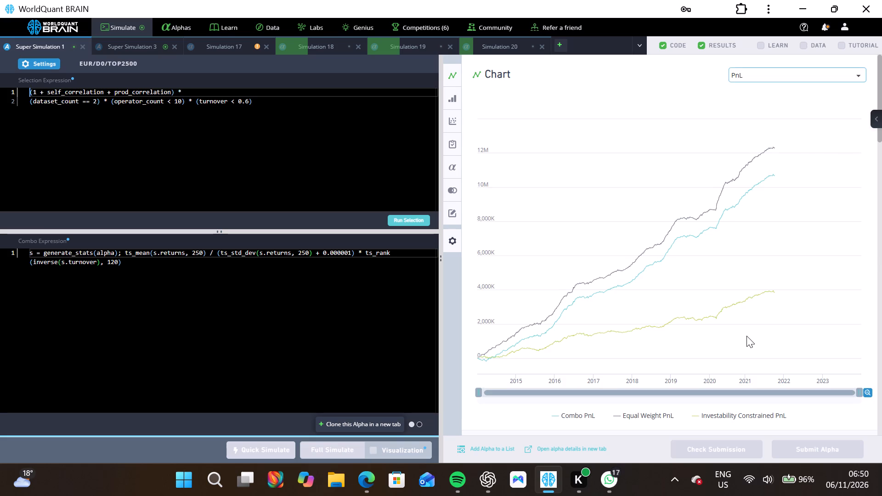
pyautogui.scroll(-6, 746, 336)
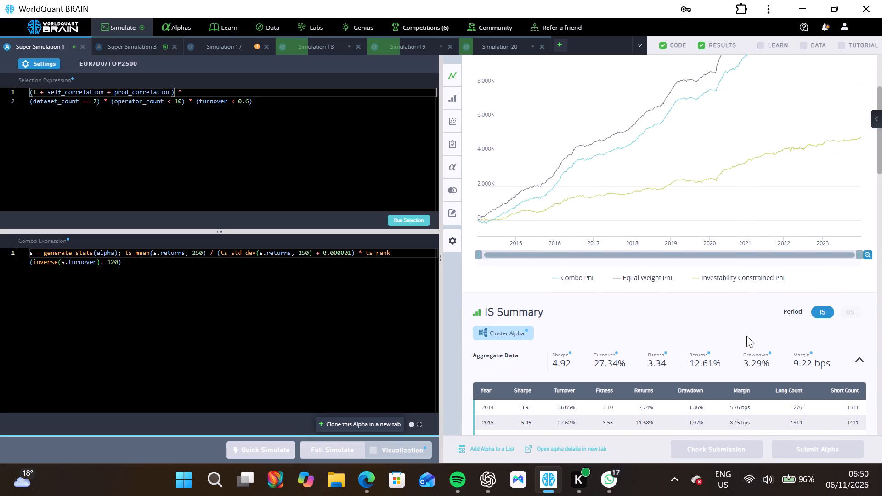
pyautogui.scroll(-20, 746, 336)
pyautogui.scroll(-1, 746, 336)
pyautogui.click(614, 324)
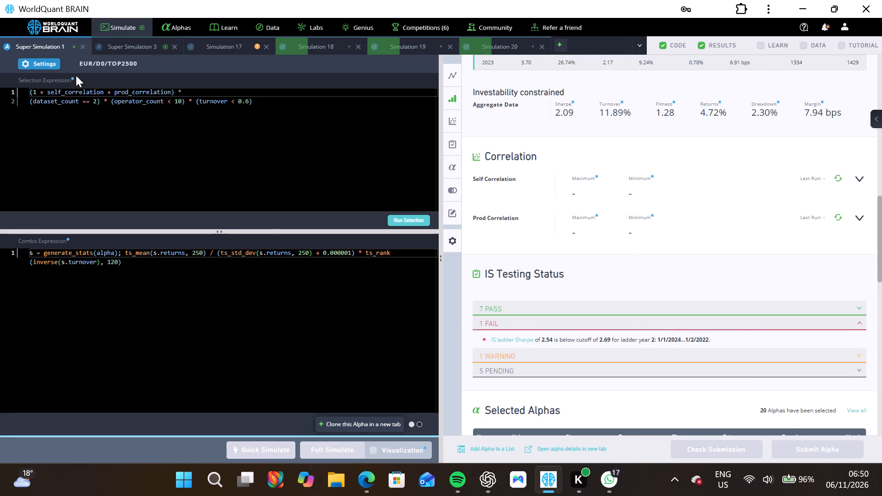
pyautogui.click(50, 67)
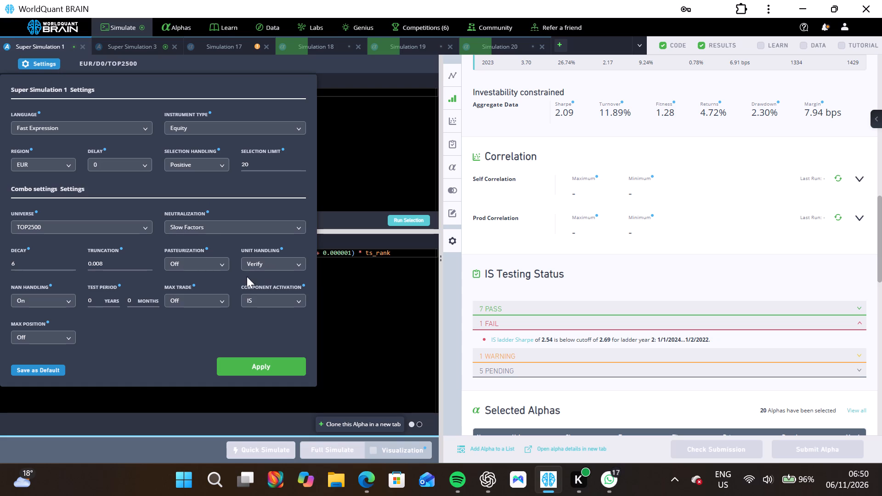
pyautogui.doubleClick(70, 266)
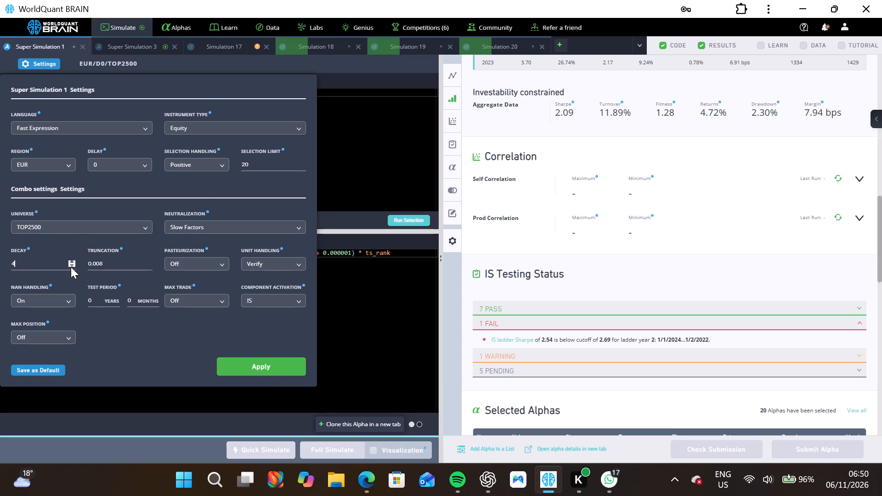
pyautogui.doubleClick(70, 267)
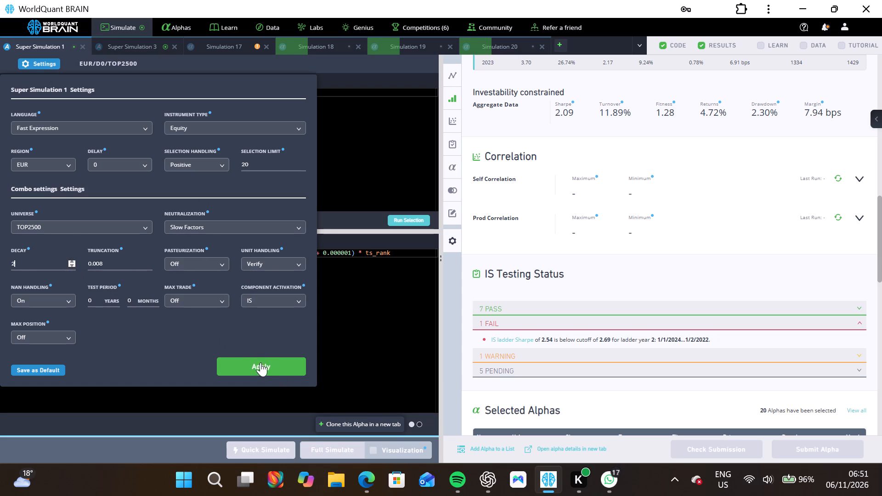
pyautogui.click(258, 365)
pyautogui.click(577, 305)
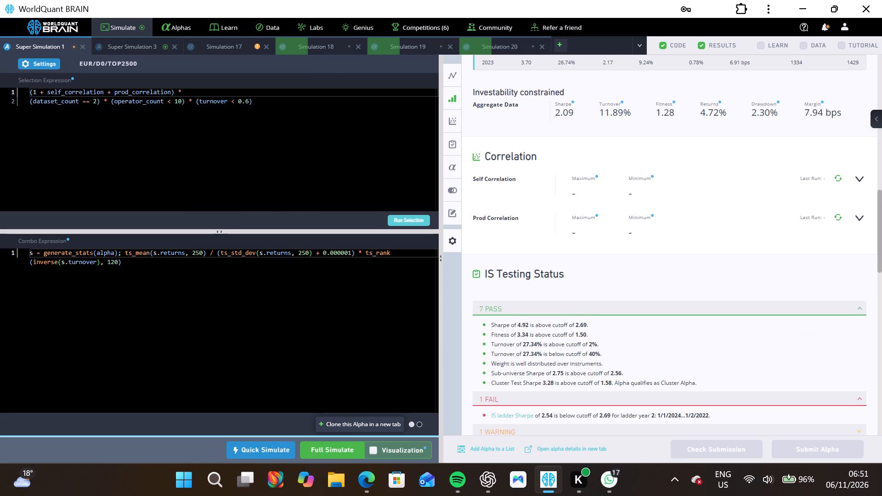
pyautogui.click(309, 450)
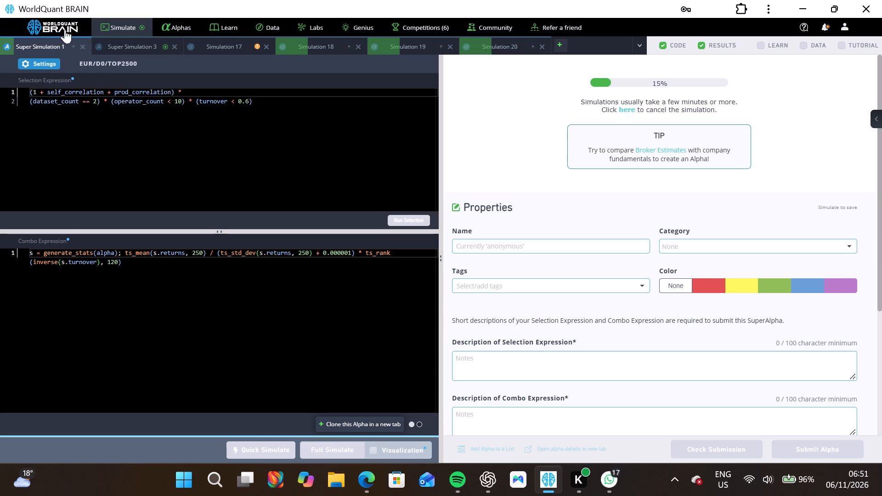
# Review Super Simulation 3's IS summary and run its Prod Correlation check.
pyautogui.click(123, 51)
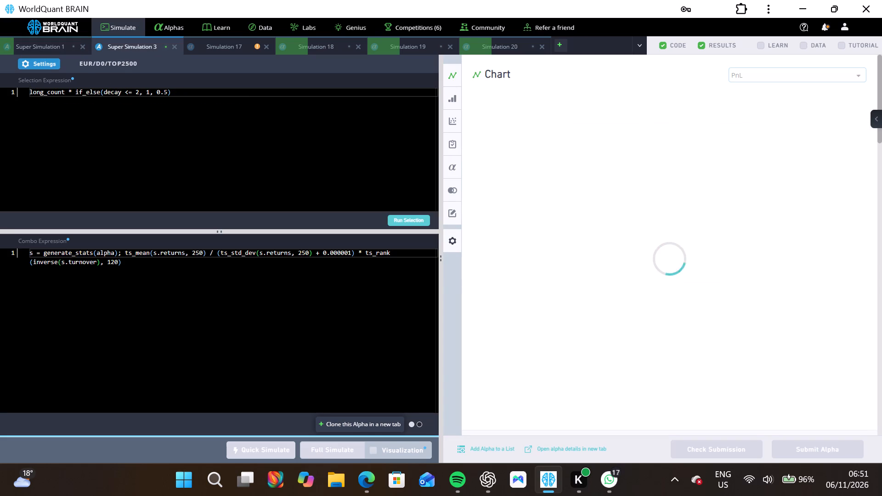
pyautogui.scroll(-7, 769, 324)
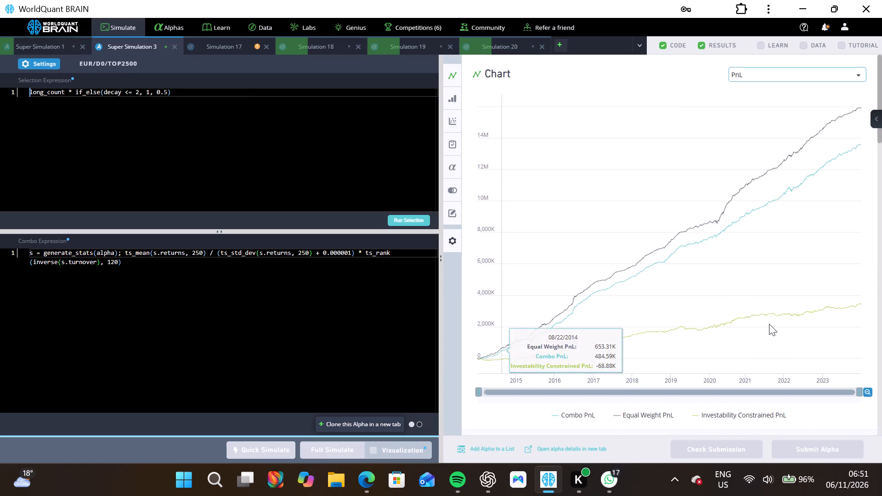
pyautogui.scroll(-15, 769, 324)
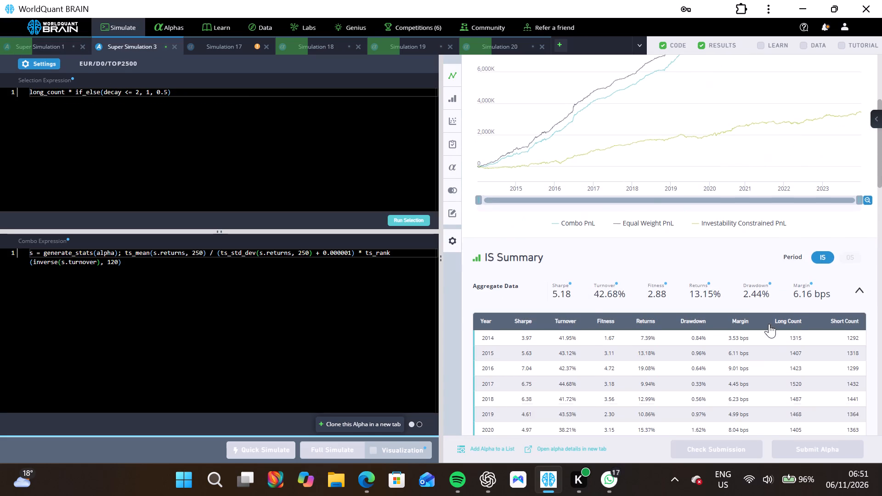
pyautogui.scroll(-3, 769, 324)
pyautogui.click(839, 238)
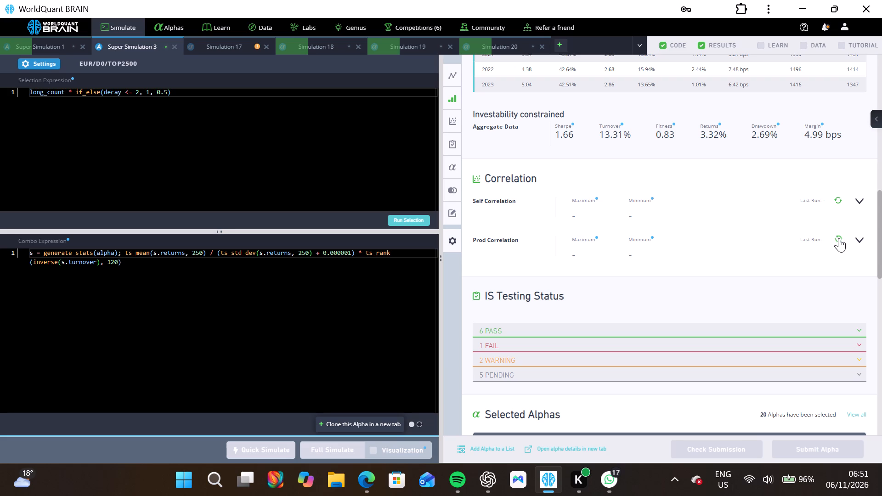
# Check Simulation 17's Prod Correlation result and close that simulation.
pyautogui.click(233, 44)
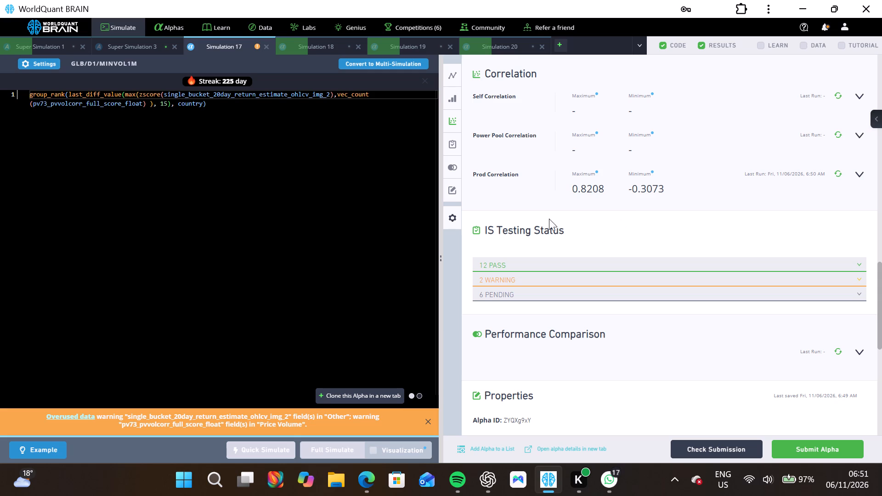
pyautogui.click(267, 46)
pyautogui.click(490, 278)
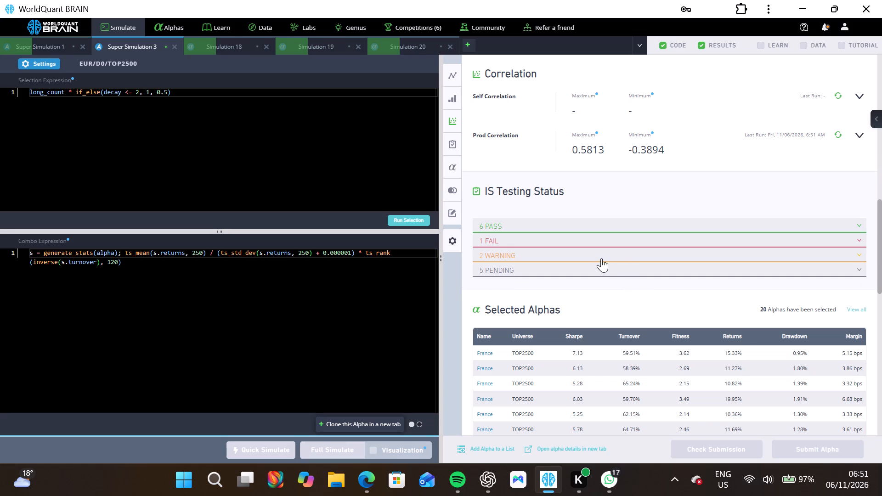
# Check Super Simulation 3's failed IS test, apply a decay of 3, and start a full simulation.
pyautogui.click(524, 237)
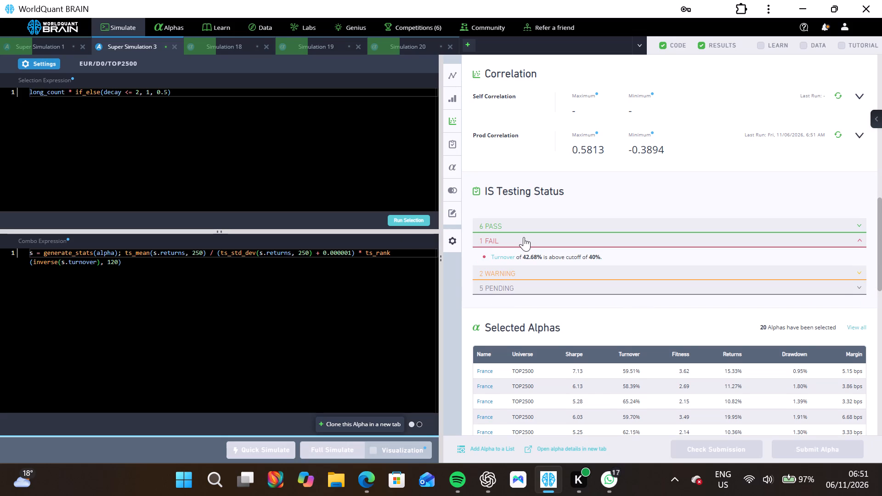
pyautogui.click(37, 62)
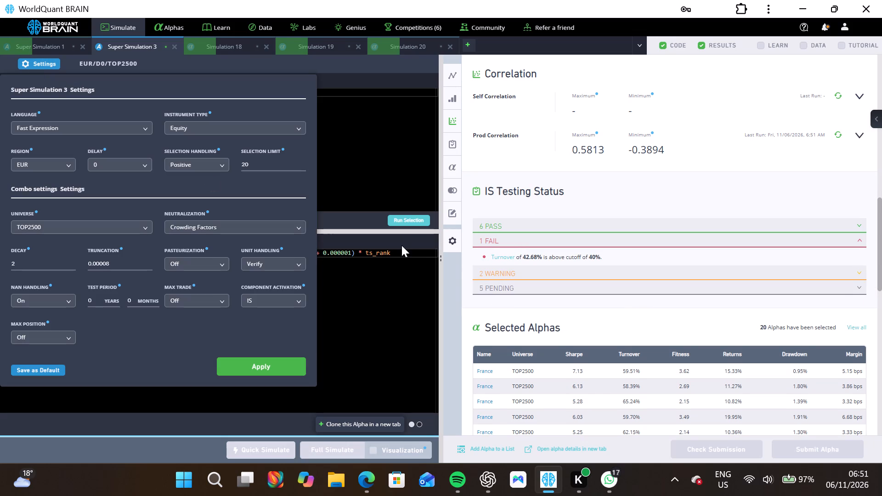
pyautogui.click(72, 261)
pyautogui.click(261, 367)
pyautogui.click(312, 454)
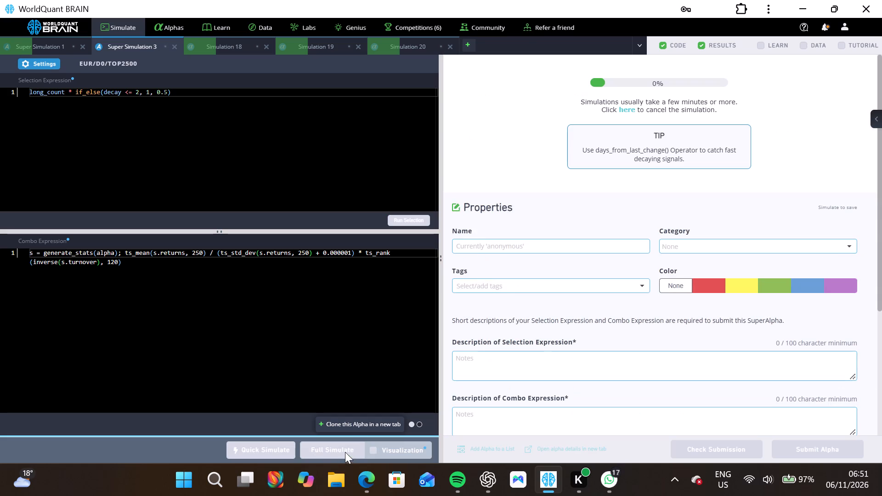
# Clone the Super Simulation 3 alpha, apply a decay of 4, and start a full simulation.
pyautogui.click(349, 425)
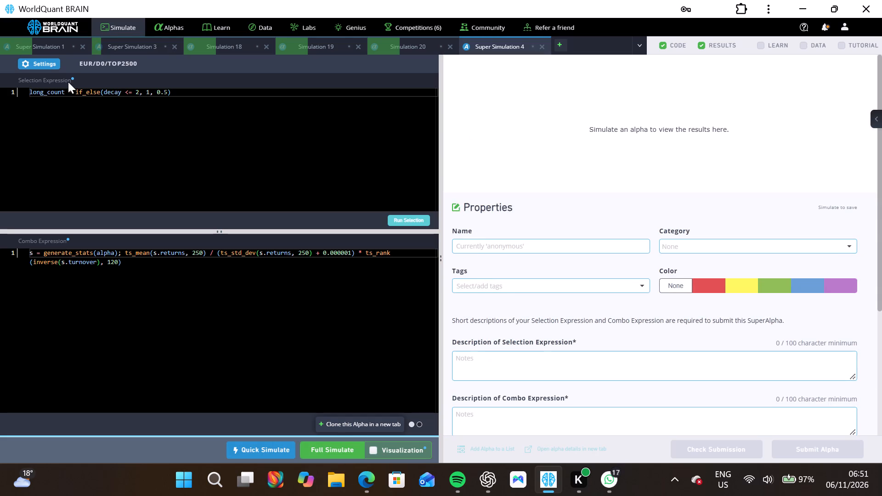
pyautogui.click(47, 66)
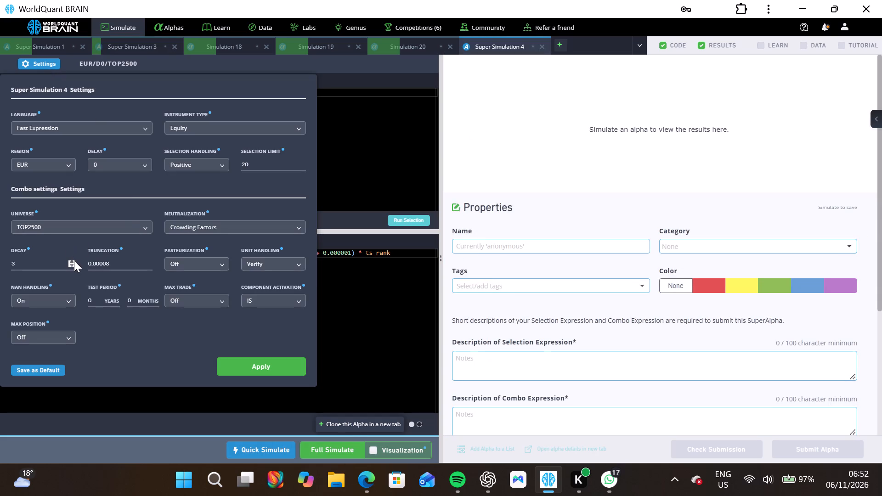
pyautogui.click(73, 260)
pyautogui.click(260, 368)
pyautogui.click(335, 456)
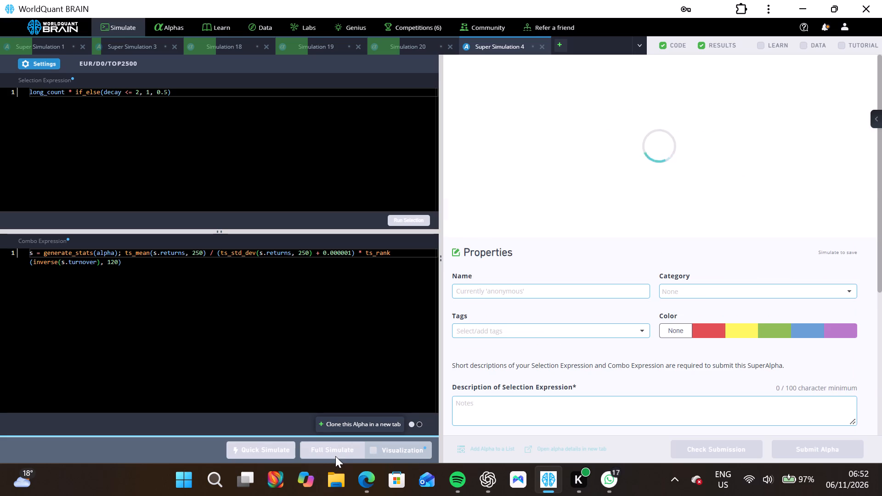
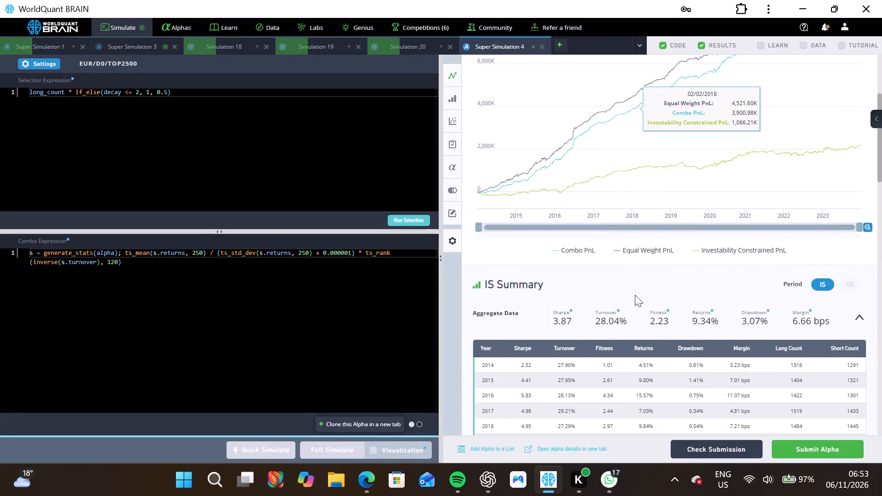
# Review Super Simulation 4's IS summary and testing status, and run its Prod Correlation check.
pyautogui.scroll(-16, 684, 328)
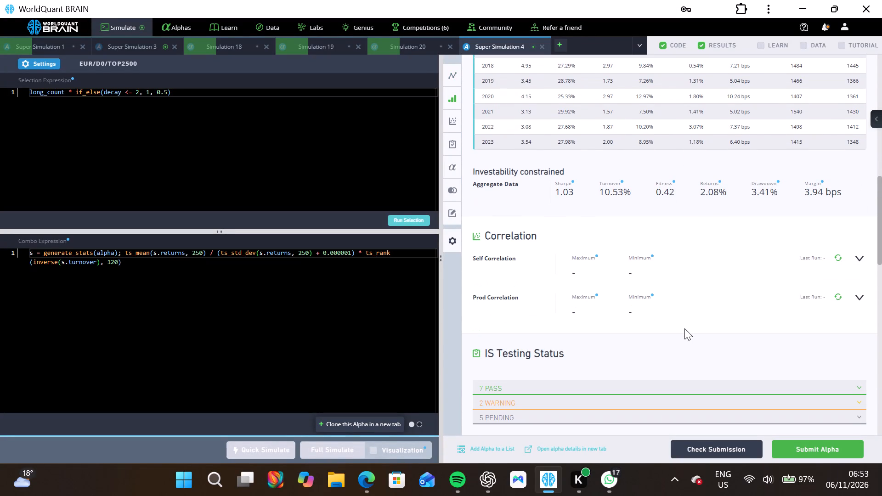
pyautogui.scroll(-8, 684, 328)
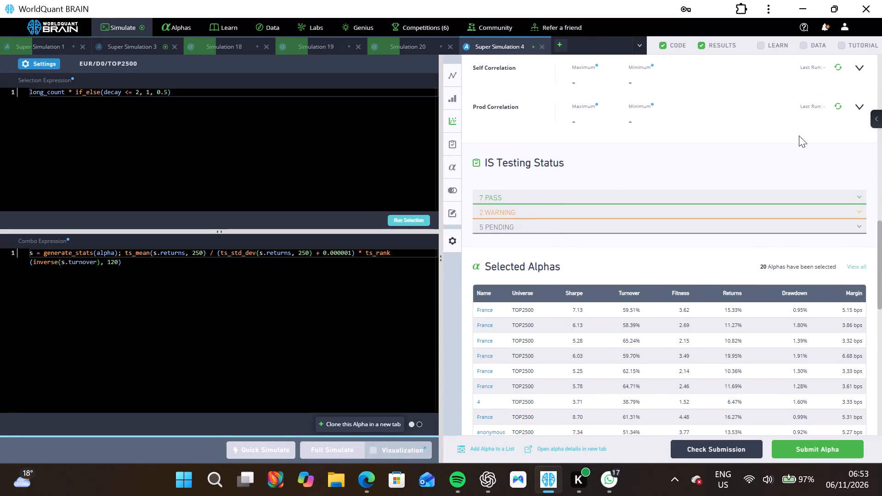
pyautogui.click(837, 105)
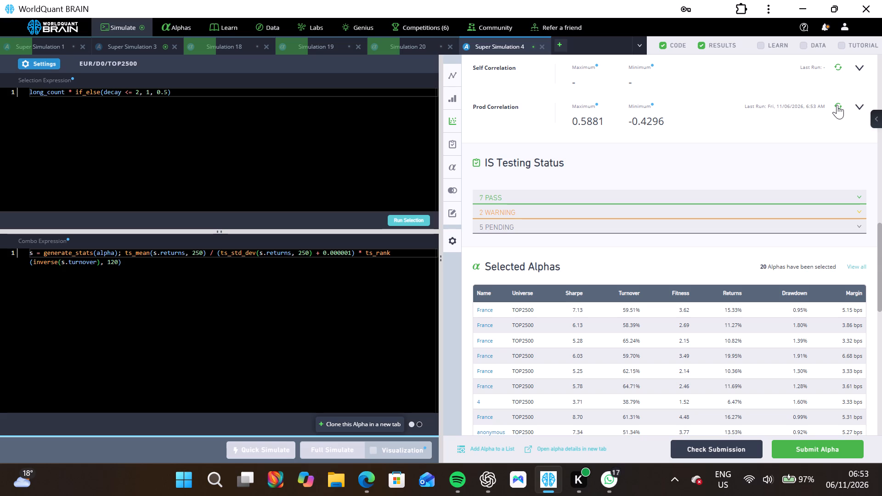
# Review Super Simulation 3's passed IS tests and run its Prod Correlation check.
pyautogui.click(145, 42)
pyautogui.click(549, 200)
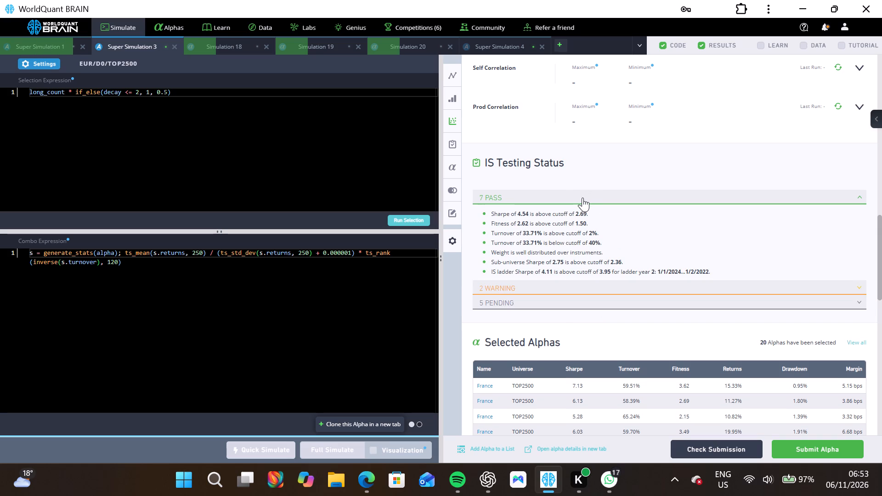
pyautogui.click(836, 105)
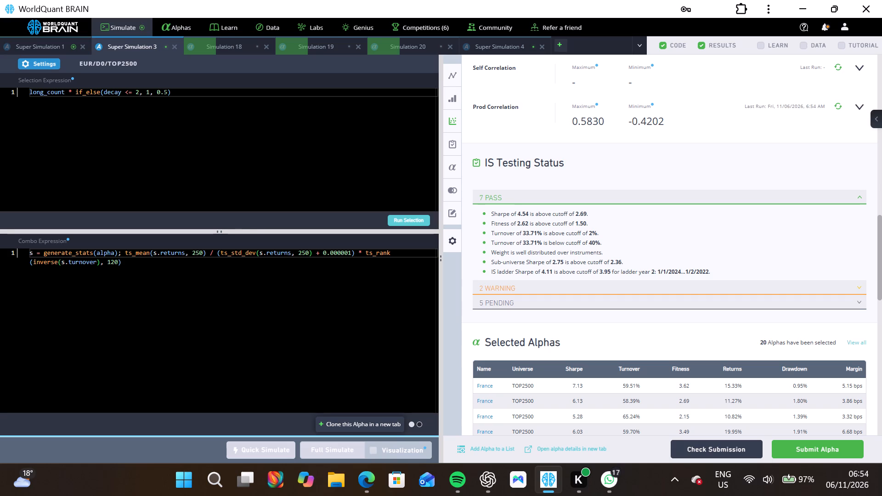
pyautogui.tripleClick(235, 270)
pyautogui.click(235, 270)
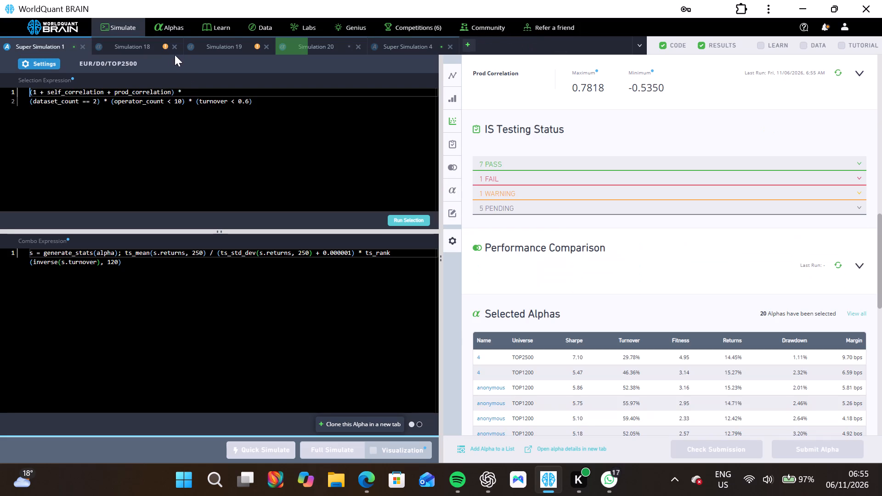
# Show Simulation 18's test period, examine its passed IS tests and run its Prod Correlation check.
pyautogui.click(147, 42)
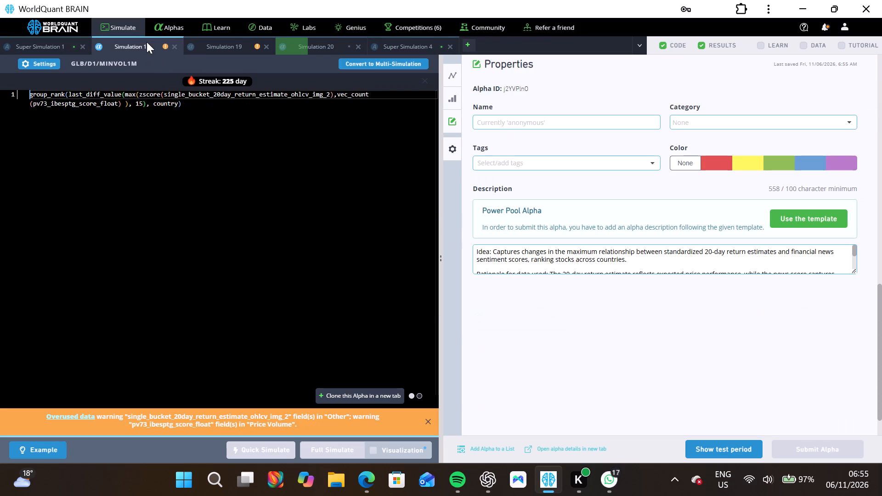
pyautogui.click(727, 452)
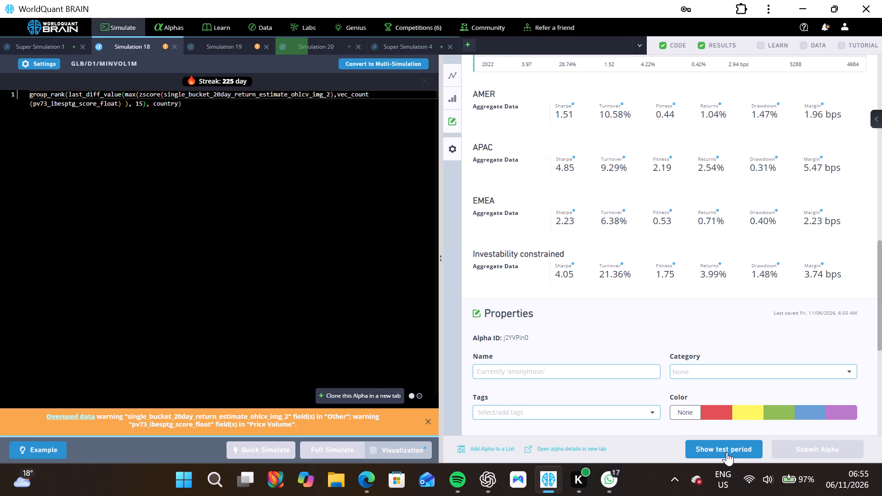
pyautogui.scroll(-11, 661, 332)
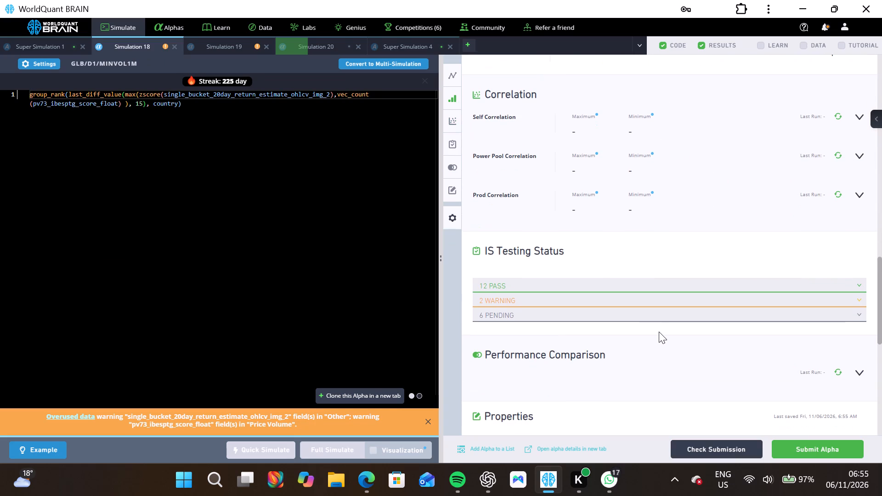
pyautogui.click(597, 283)
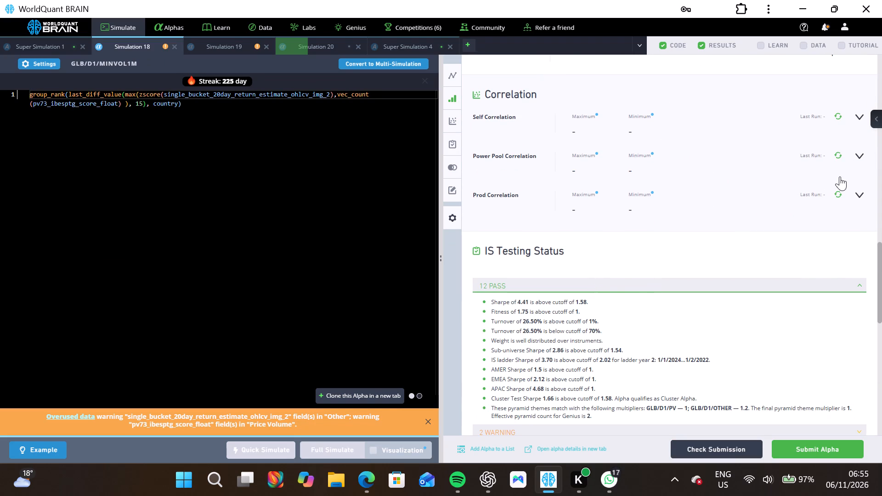
pyautogui.click(838, 192)
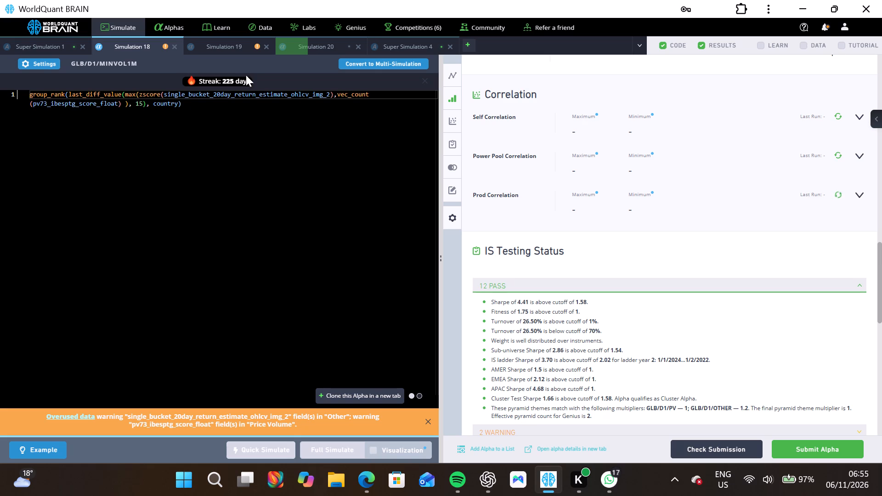
# Show Simulation 19's test period and examine its passed IS tests.
pyautogui.click(232, 45)
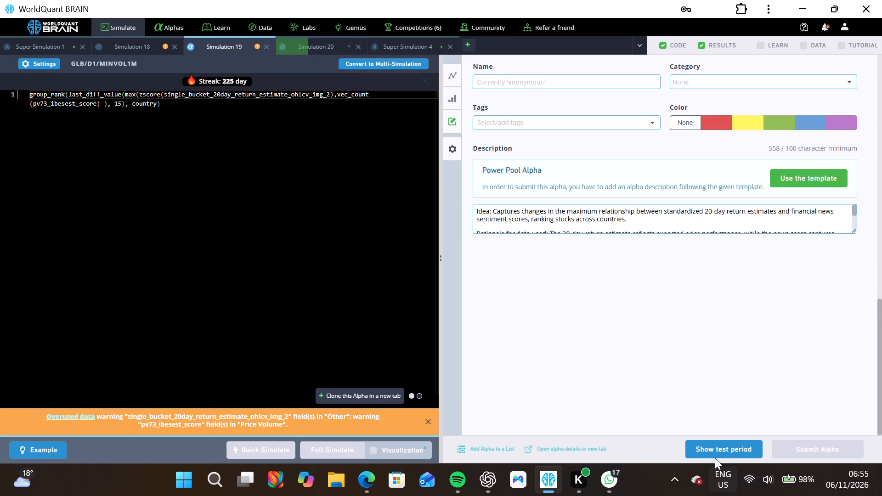
pyautogui.click(715, 445)
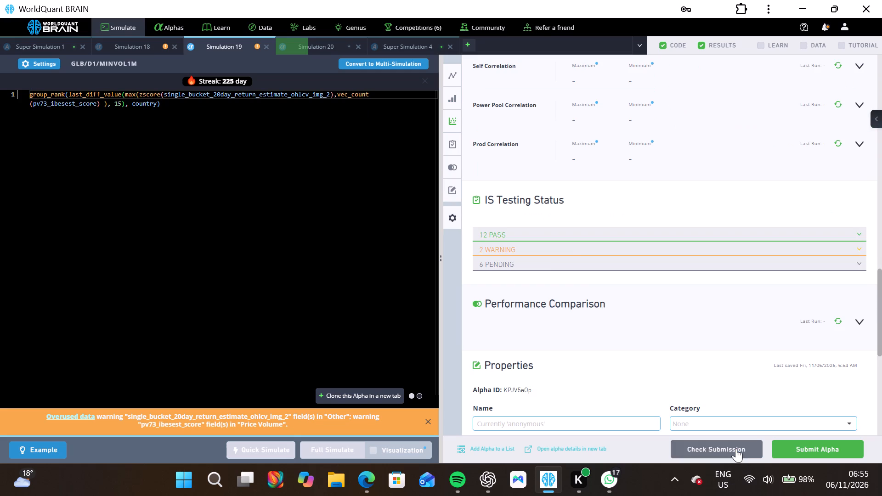
pyautogui.click(548, 233)
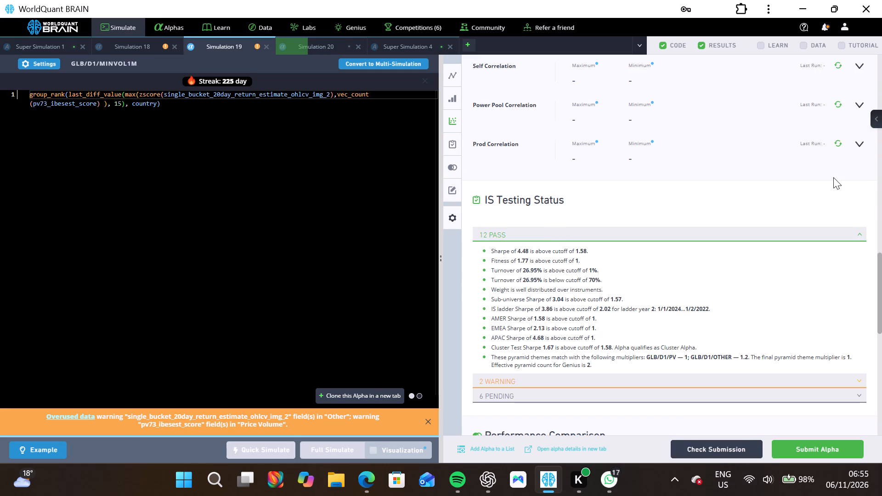
# Return to Simulation 18 to review its Prod Correlation result and passed IS tests.
pyautogui.click(155, 45)
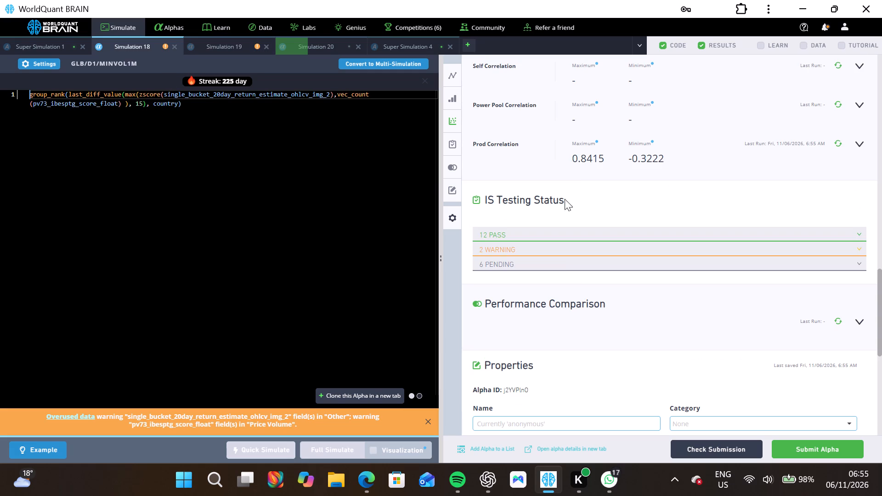
pyautogui.click(557, 230)
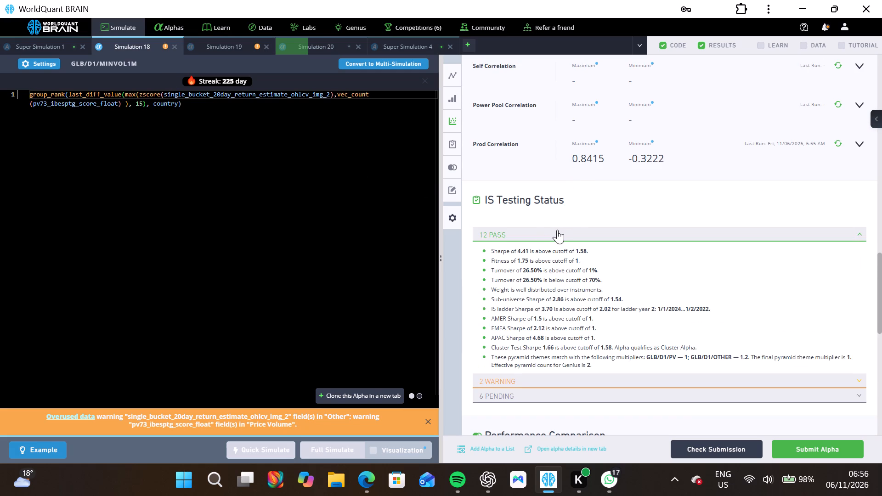
# Run the Prod Correlation check for Simulation 19.
pyautogui.click(235, 42)
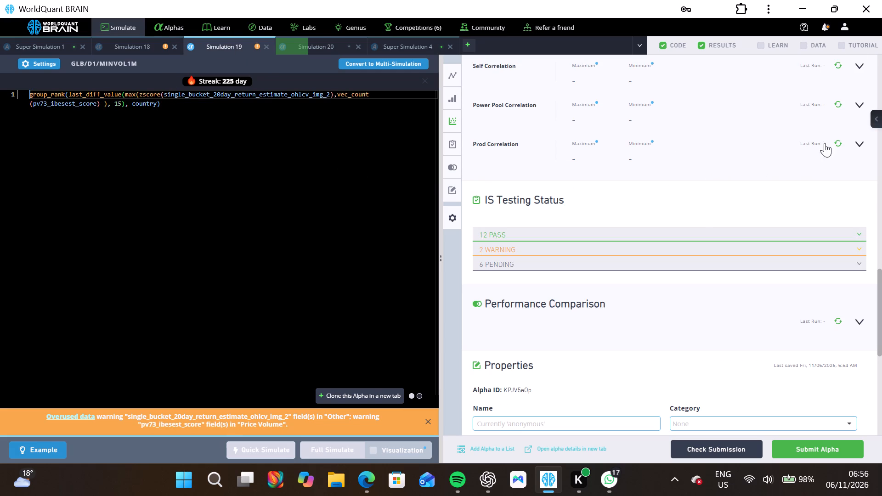
pyautogui.click(838, 142)
# Open the Alphas overview and review the most recently submitted alphas.
pyautogui.click(170, 22)
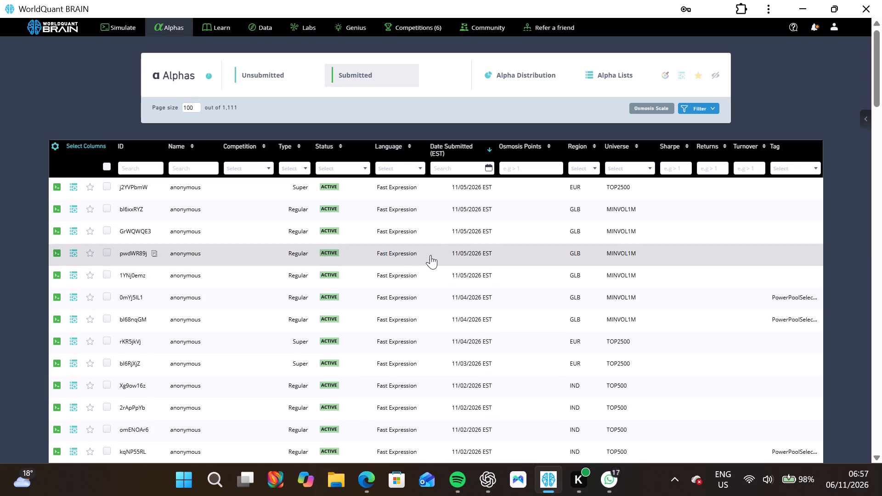
pyautogui.scroll(6, 418, 200)
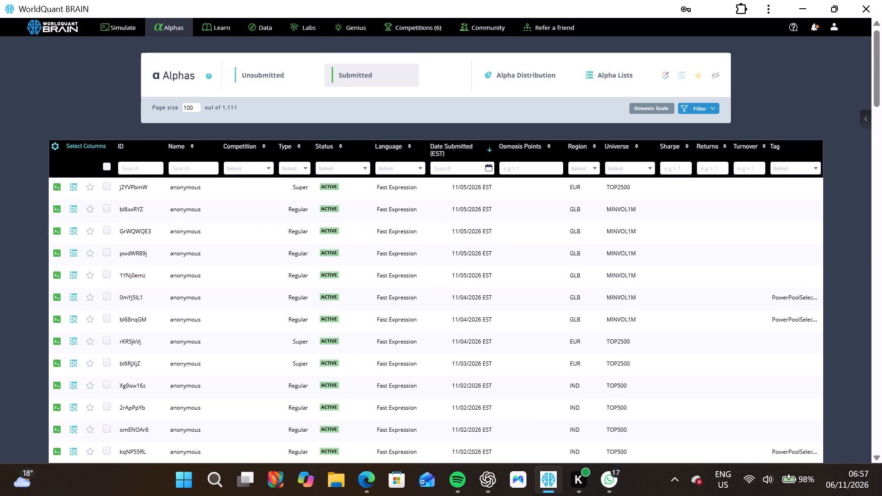
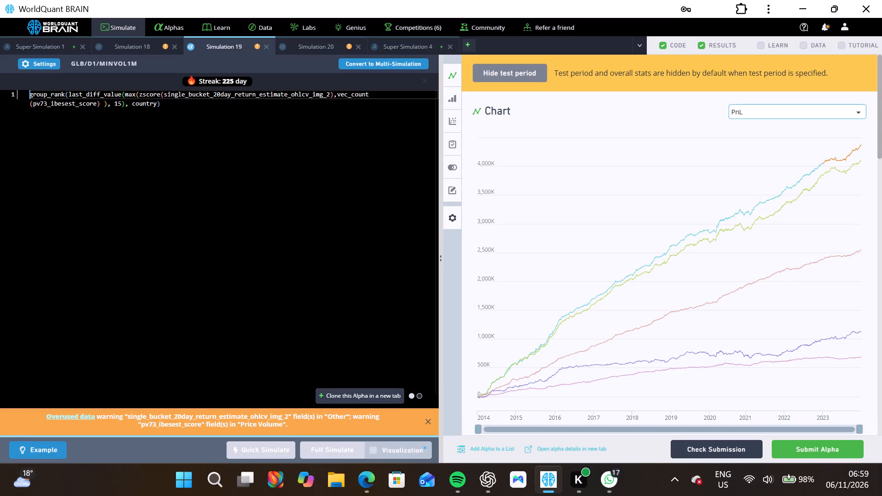
# Review Simulation 19's test-period IS summary and its Prod Correlation result.
pyautogui.scroll(-11, 621, 341)
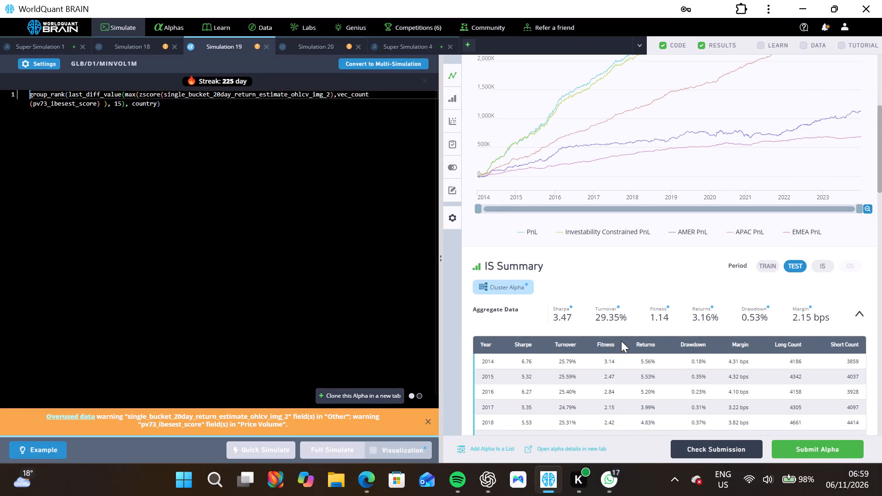
pyautogui.scroll(-16, 690, 304)
pyautogui.scroll(-9, 690, 304)
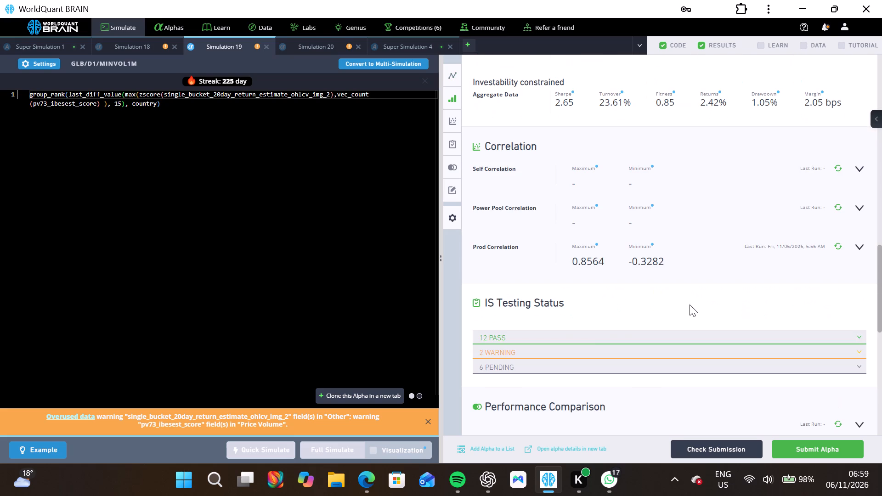
# Switch to Simulation 20, show its test period and examine the passed IS tests.
pyautogui.click(316, 44)
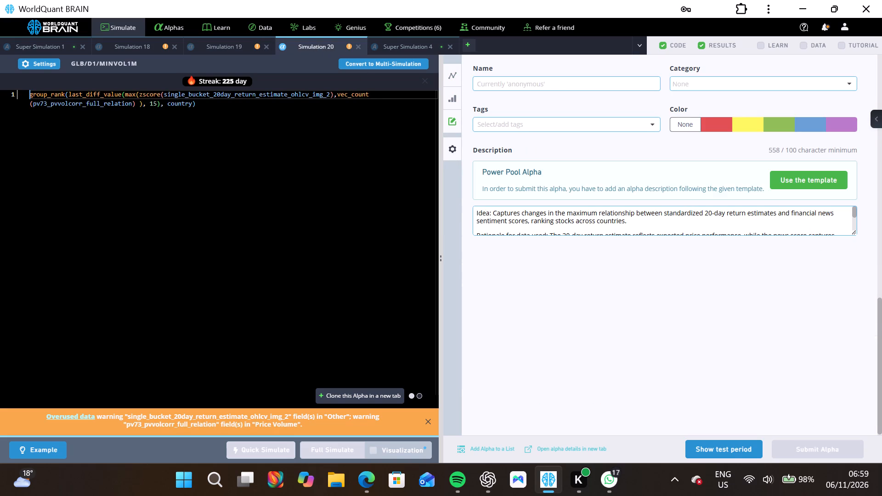
pyautogui.click(730, 449)
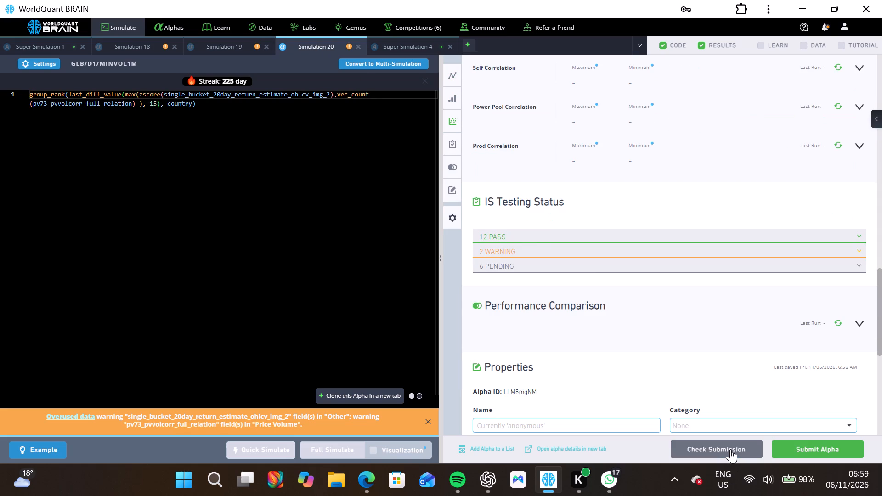
pyautogui.click(535, 234)
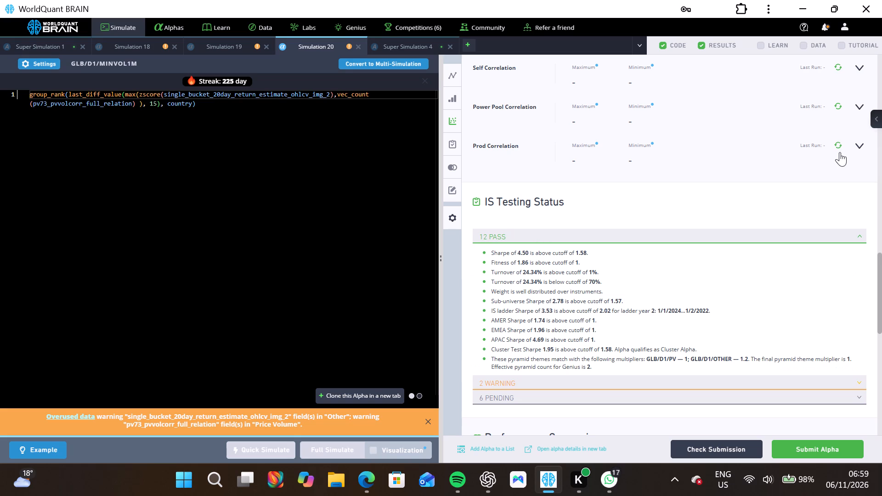
# Run the Prod Correlation check for Simulation 20.
pyautogui.click(841, 145)
# Open the Systematic Predictions Challenge October 2026 leaderboard announcement from the notifications and read through its list of global winners.
pyautogui.click(824, 28)
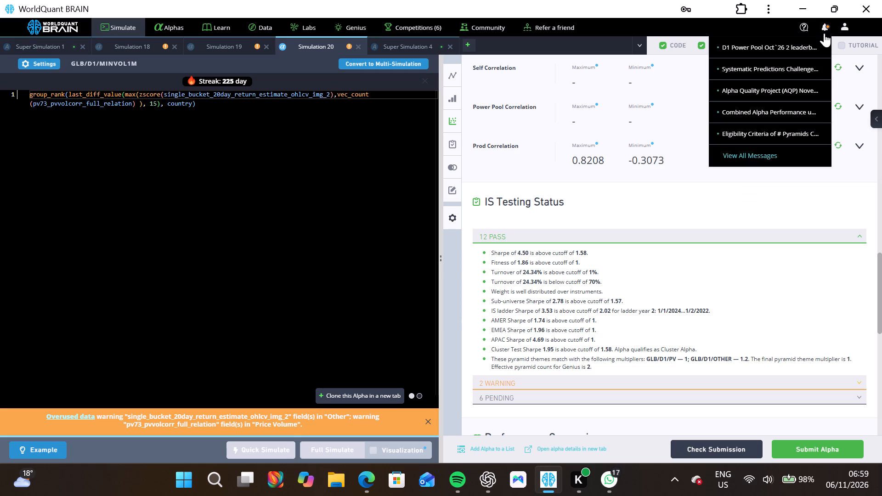
pyautogui.click(799, 50)
pyautogui.click(780, 73)
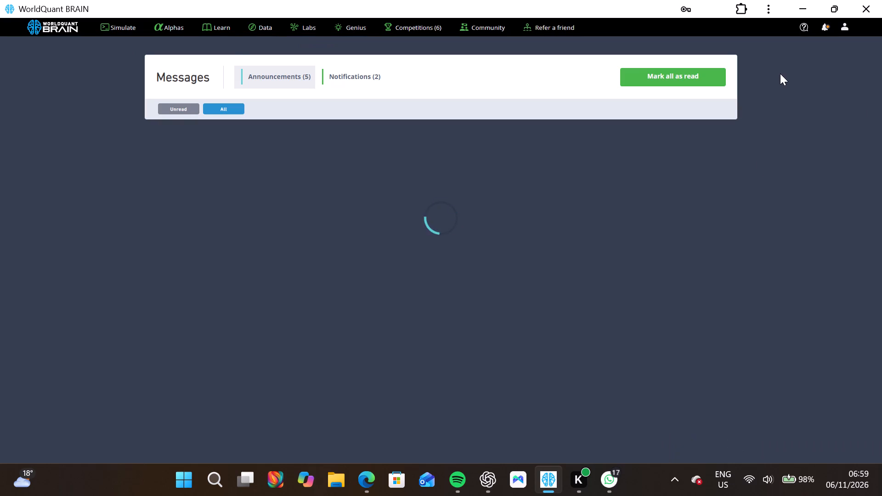
pyautogui.scroll(-19, 356, 84)
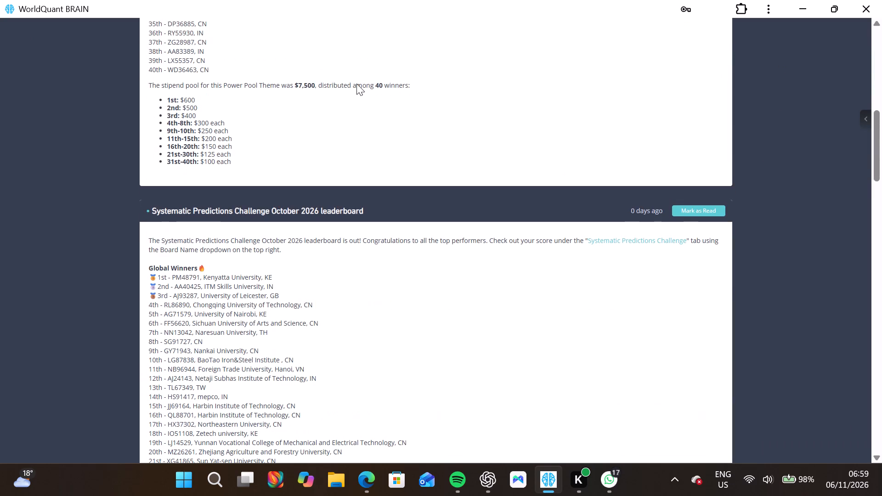
pyautogui.scroll(-3, 356, 84)
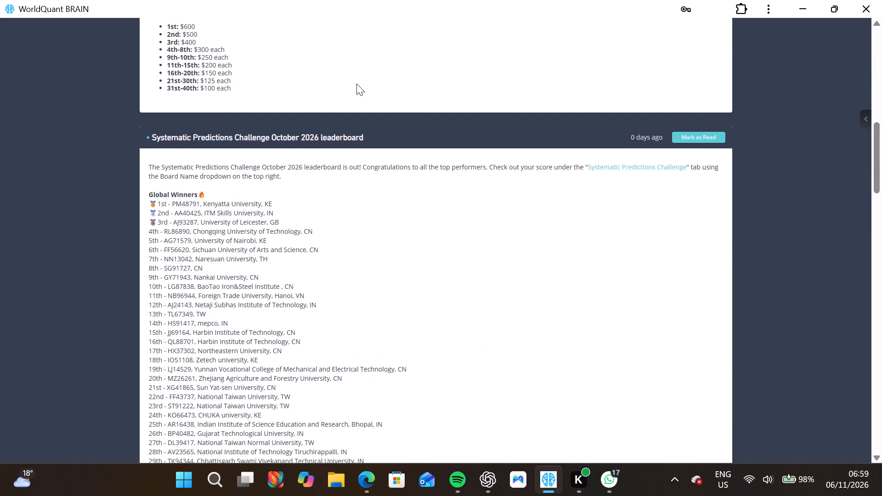
pyautogui.scroll(-6, 357, 74)
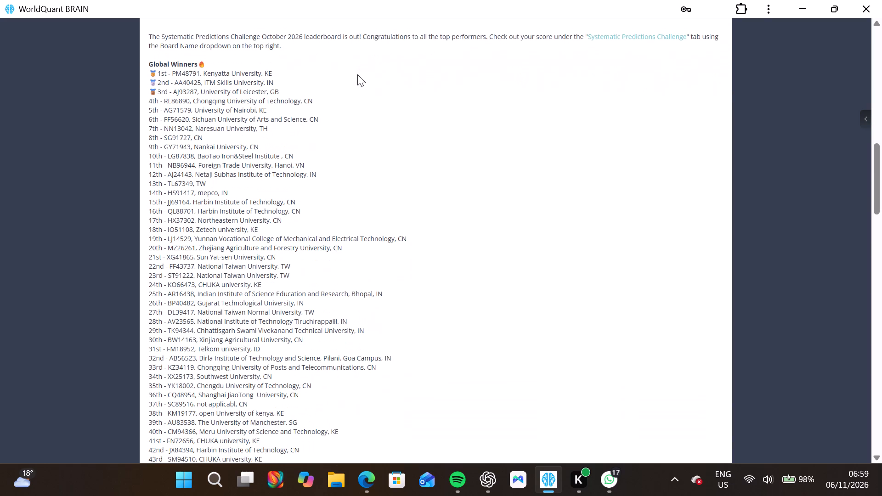
pyautogui.scroll(-2, 357, 74)
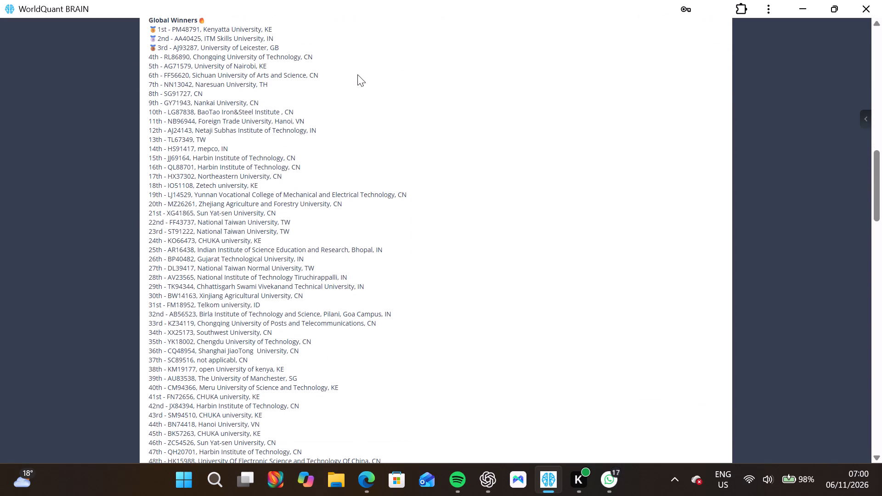
pyautogui.scroll(-1, 357, 74)
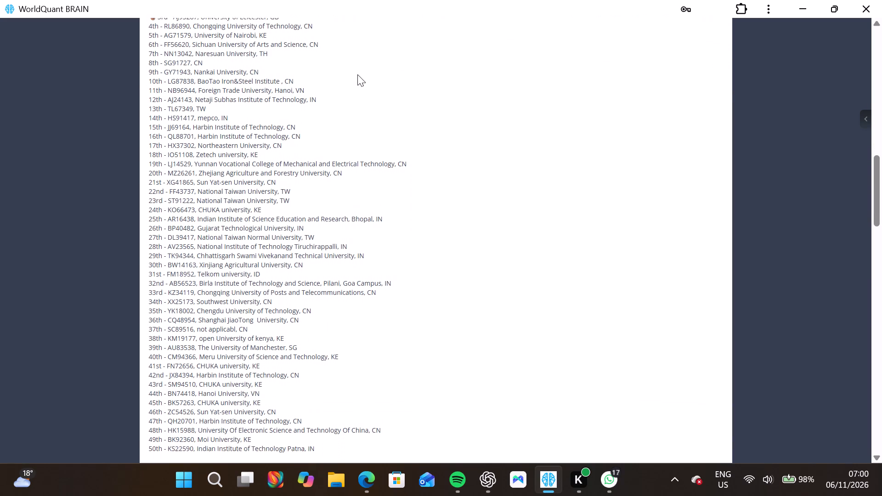
pyautogui.scroll(-2, 357, 74)
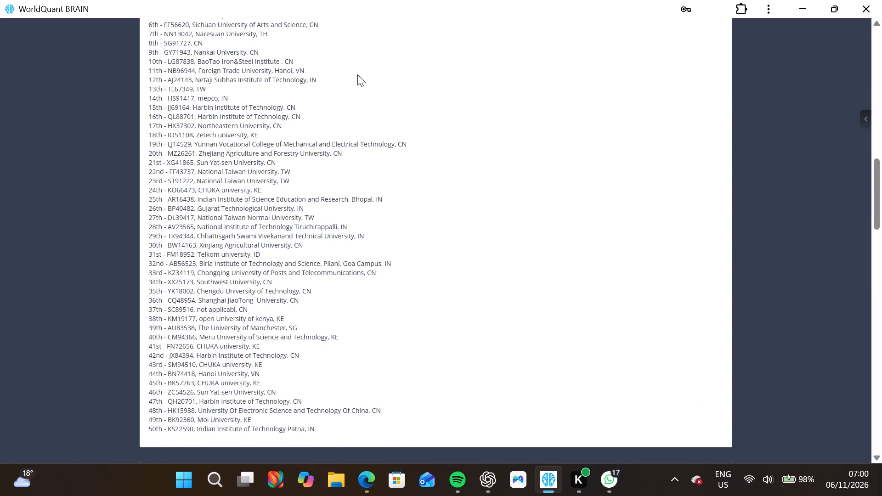
pyautogui.scroll(3, 357, 74)
pyautogui.scroll(-1, 357, 74)
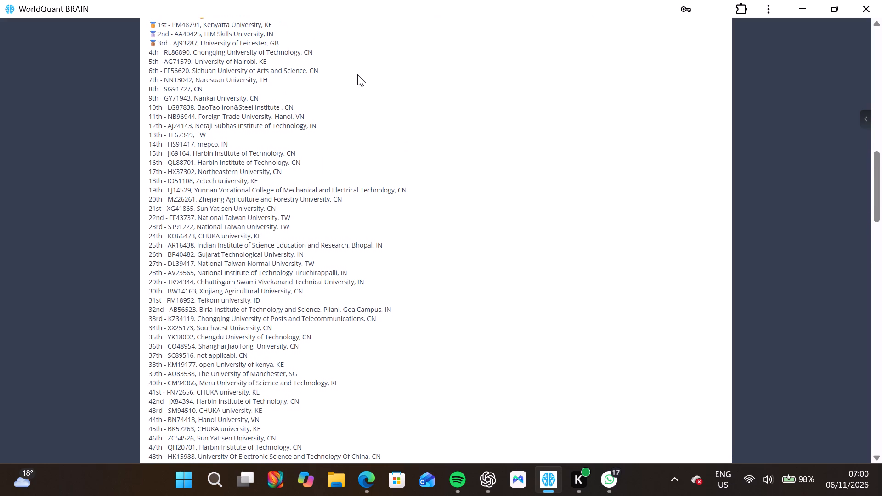
pyautogui.scroll(-1, 357, 74)
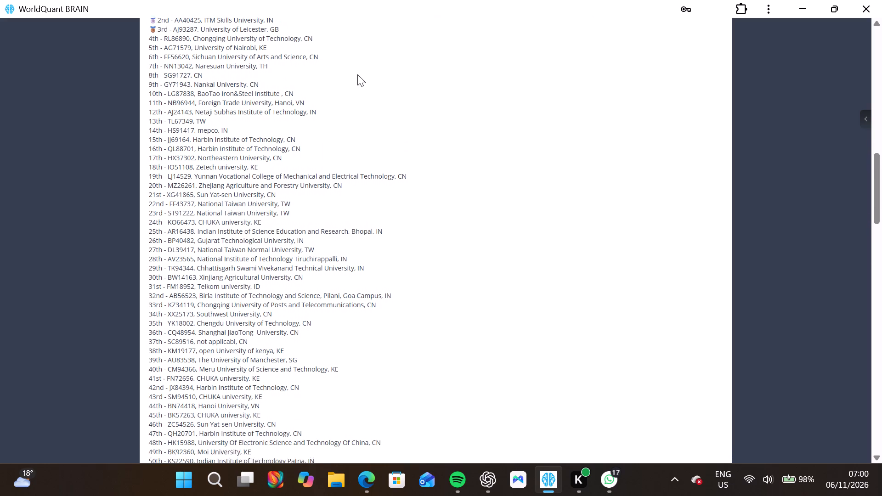
pyautogui.scroll(-3, 357, 74)
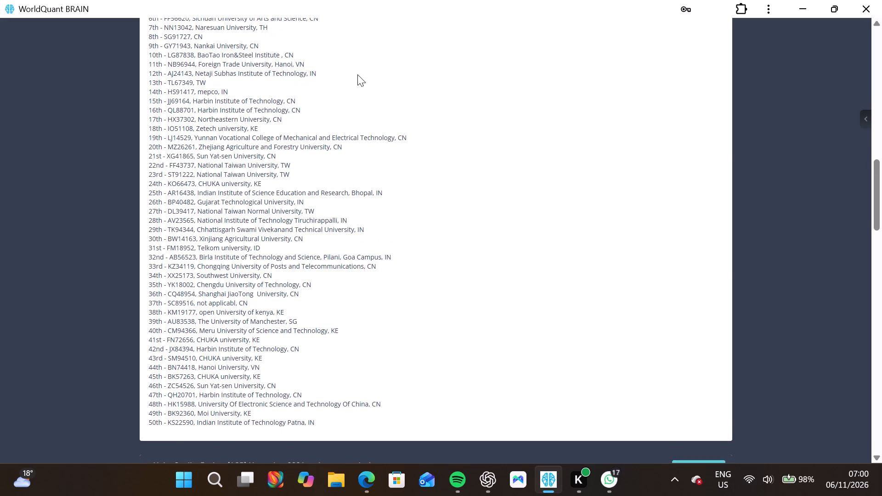
pyautogui.scroll(-3, 357, 74)
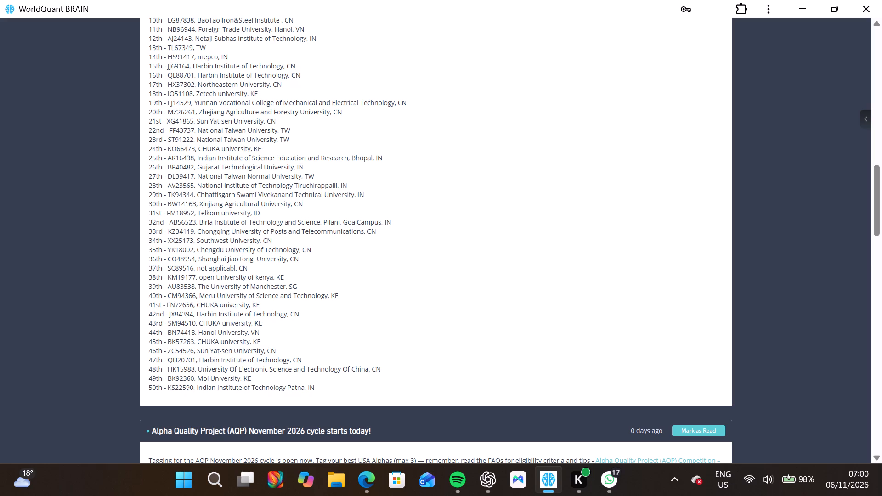
# Recheck the Systematic Predictions Challenge winners and return to the D1 Power Pool Oct`26 2 leaderboard at the start of the announcements.
pyautogui.scroll(3, 277, 136)
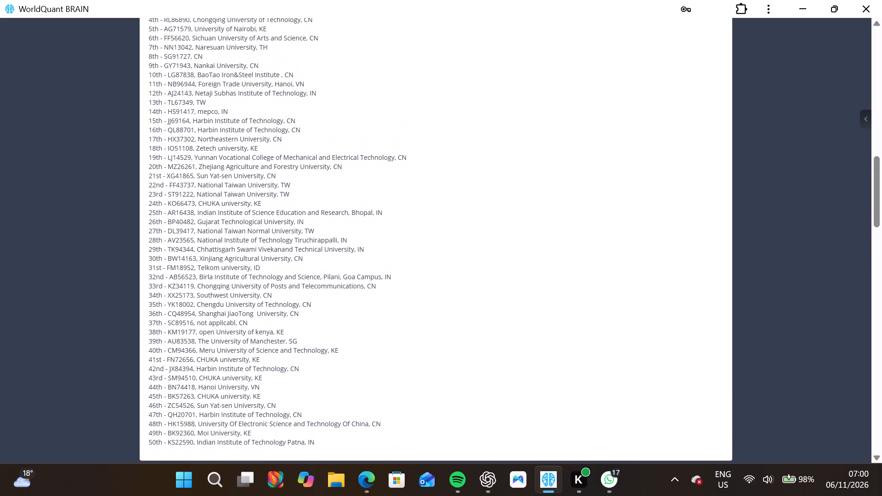
pyautogui.scroll(4, 277, 136)
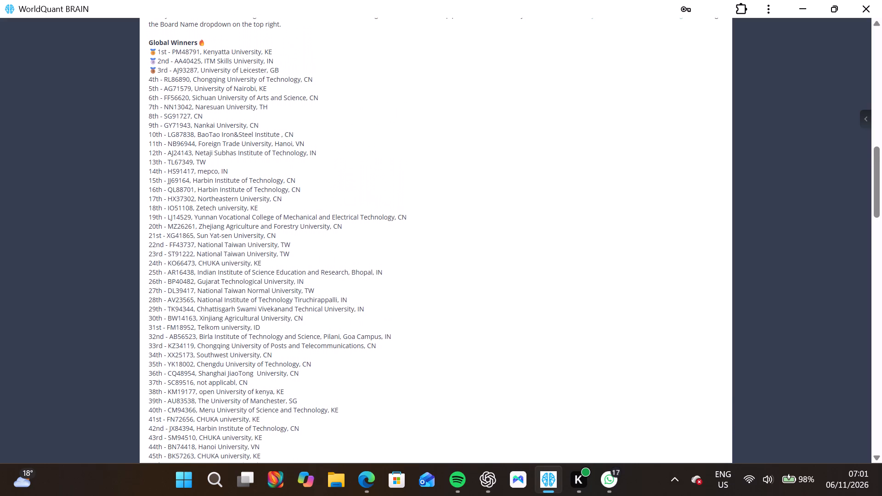
pyautogui.scroll(1, 277, 136)
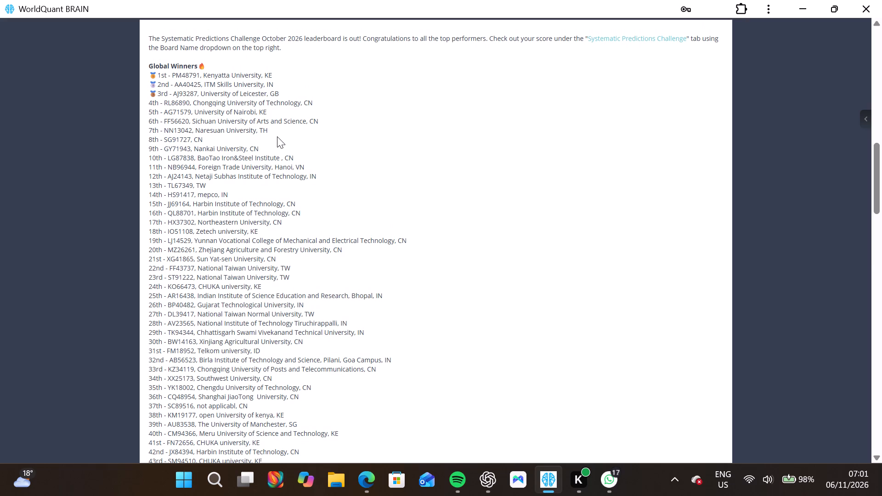
pyautogui.scroll(20, 277, 136)
pyautogui.scroll(20, 277, 136)
pyautogui.scroll(20, 277, 136)
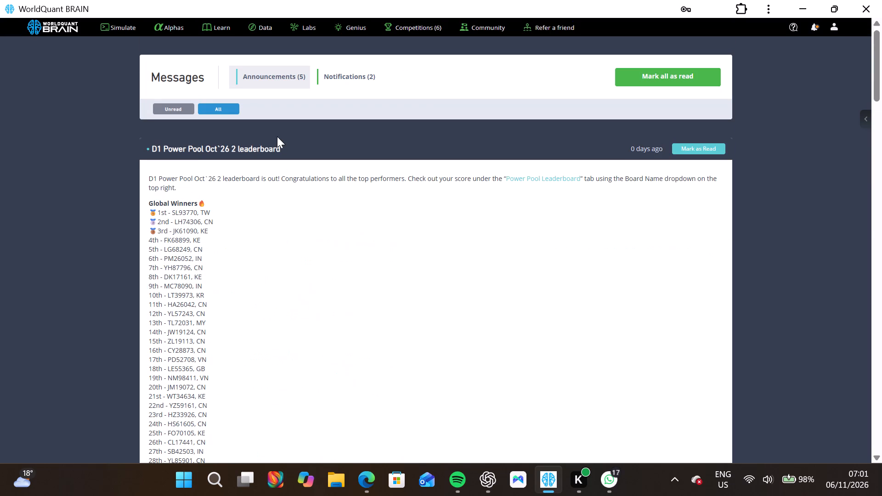
pyautogui.scroll(20, 277, 136)
pyautogui.scroll(15, 277, 136)
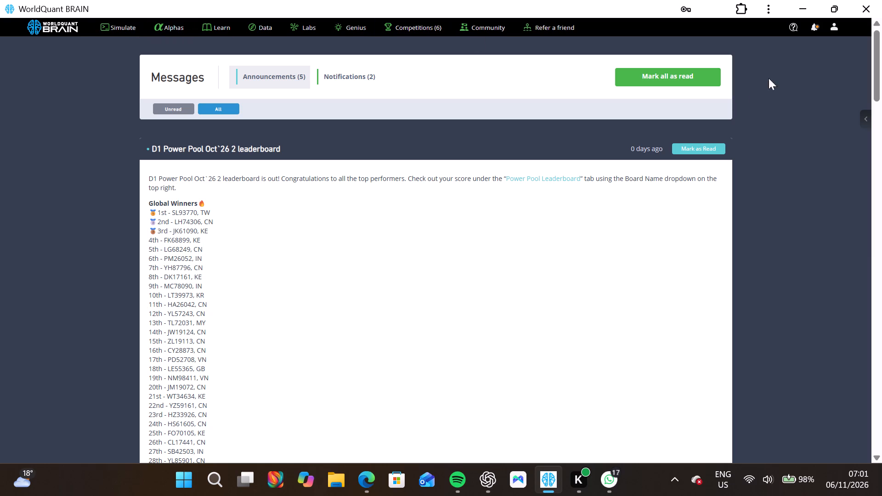